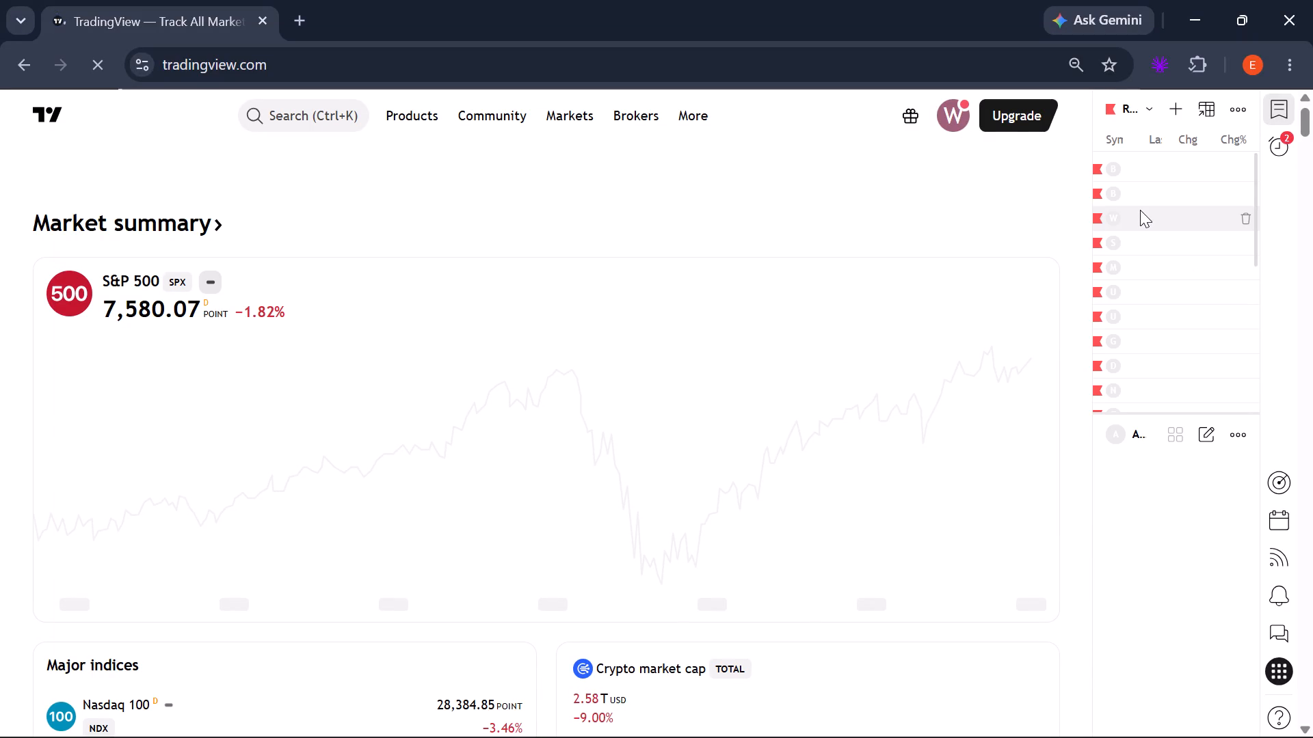
Open the Canadian Dollar / Japanese Yen (CADJPY) overview from the watchlist's THIS WEEK INTREST section.
scroll(1137, 197, down, 3)
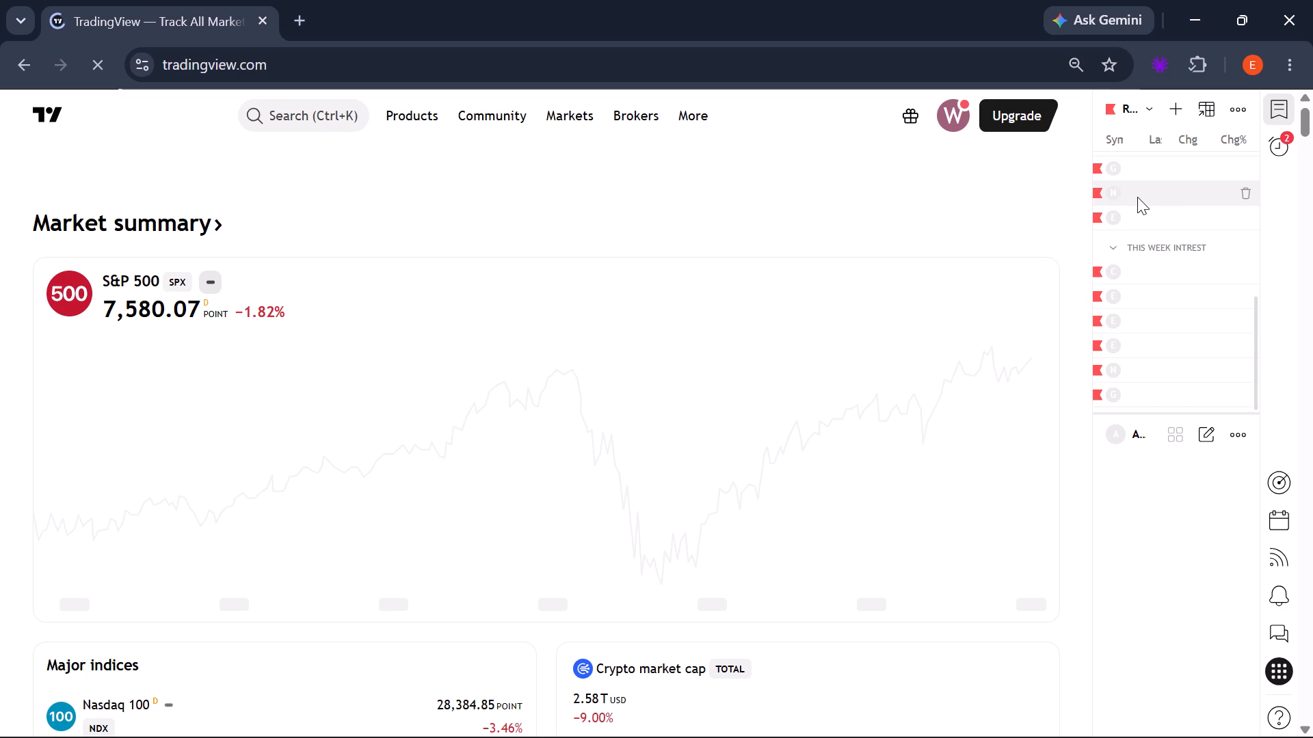
scroll(1159, 336, down, 3)
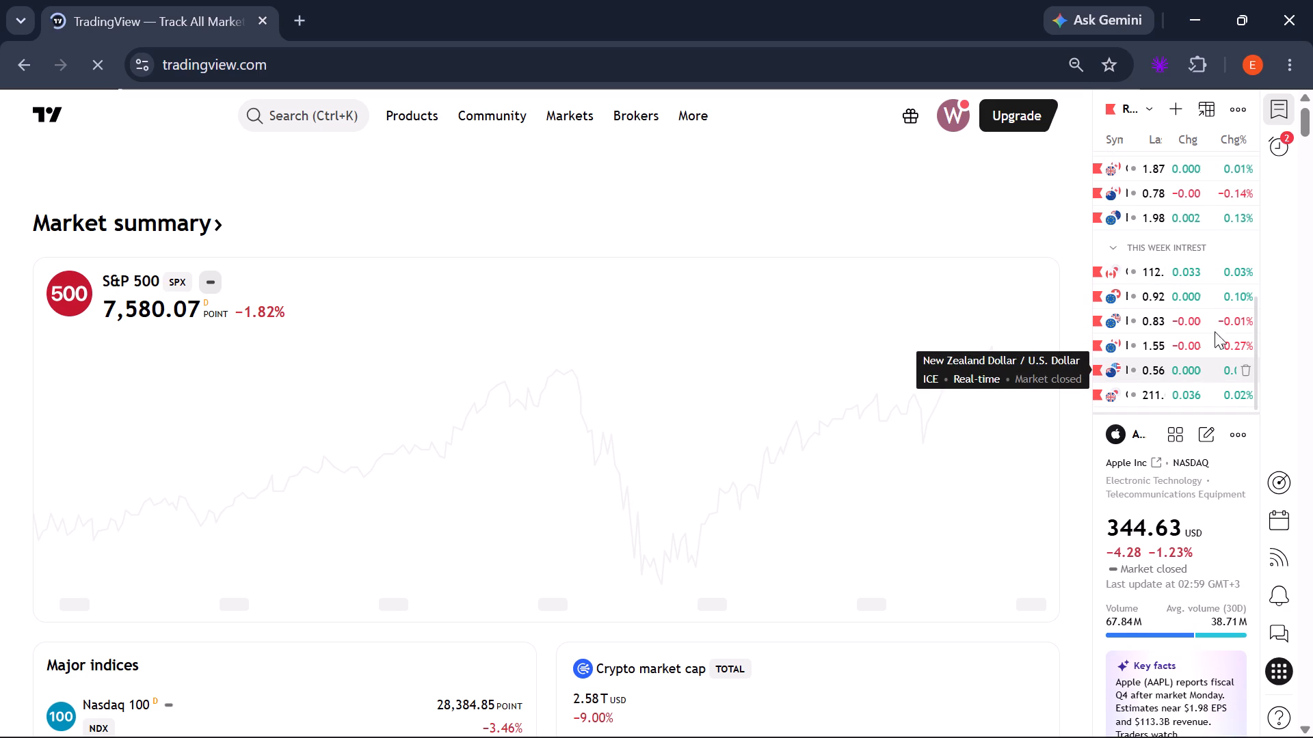
double_click(1195, 292)
right_click(1192, 269)
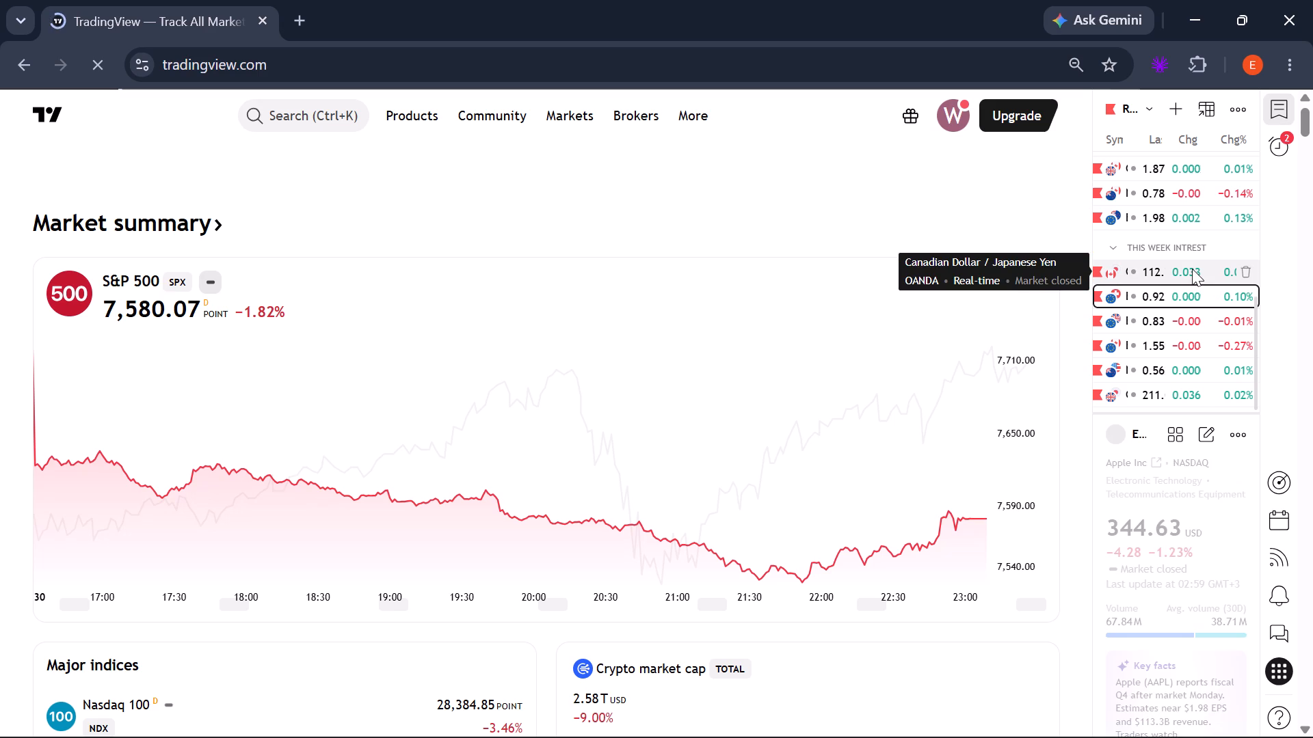
click(1192, 269)
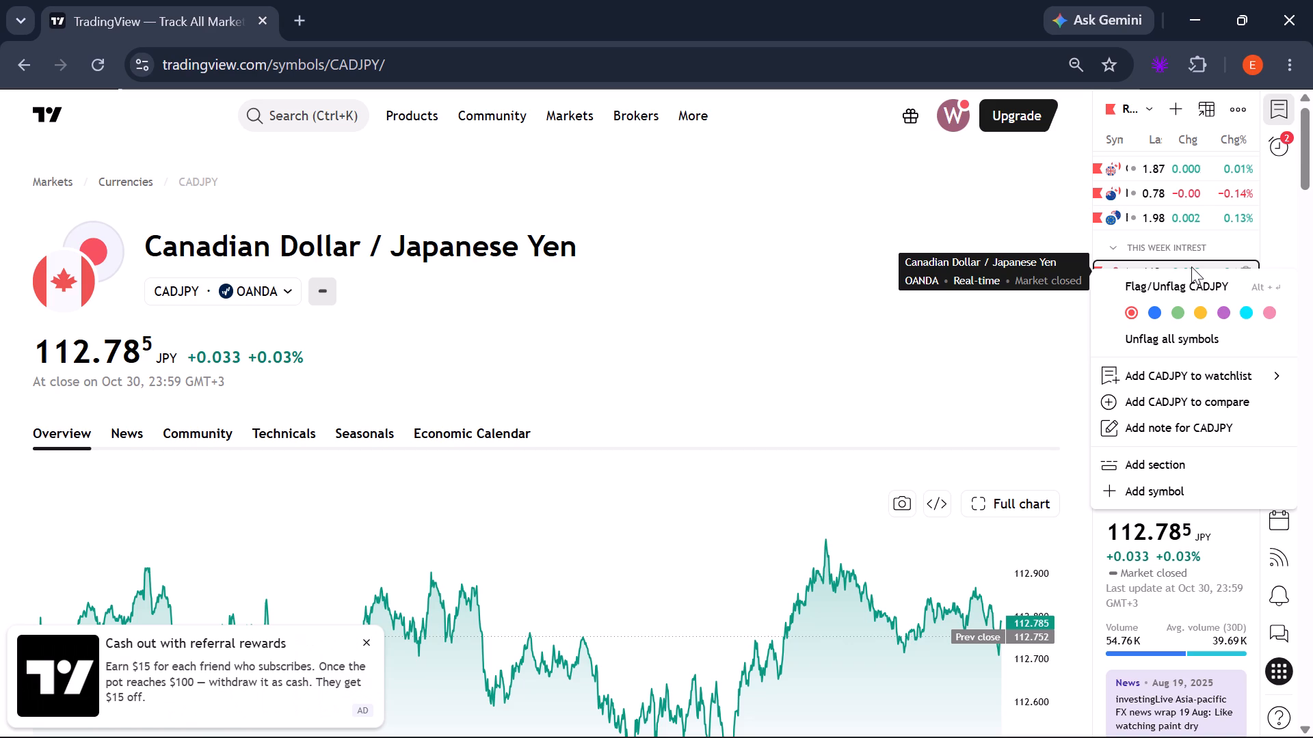
click(1031, 379)
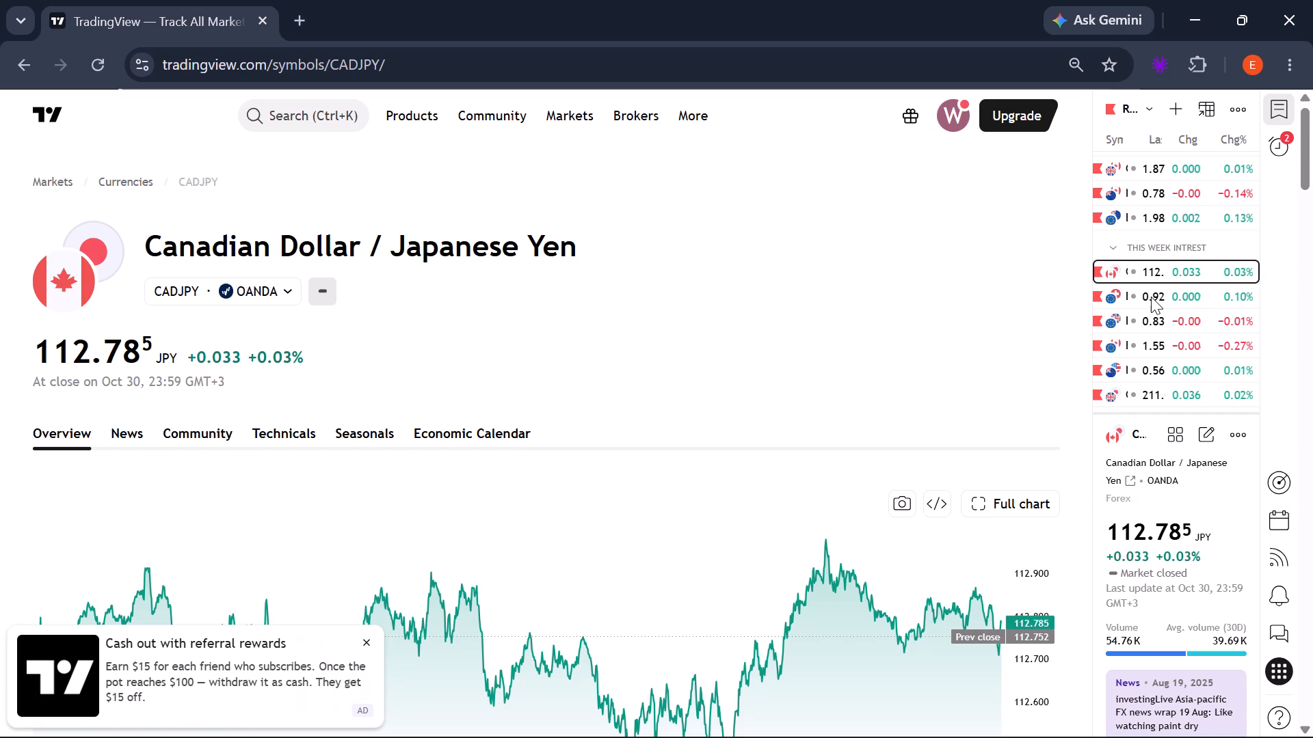
Go through the overviews of the following pairs in the same watchlist section: EURCHF, EURGBP, EURCAD and New Zealand Dollar / U.S. Dollar.
click(1151, 297)
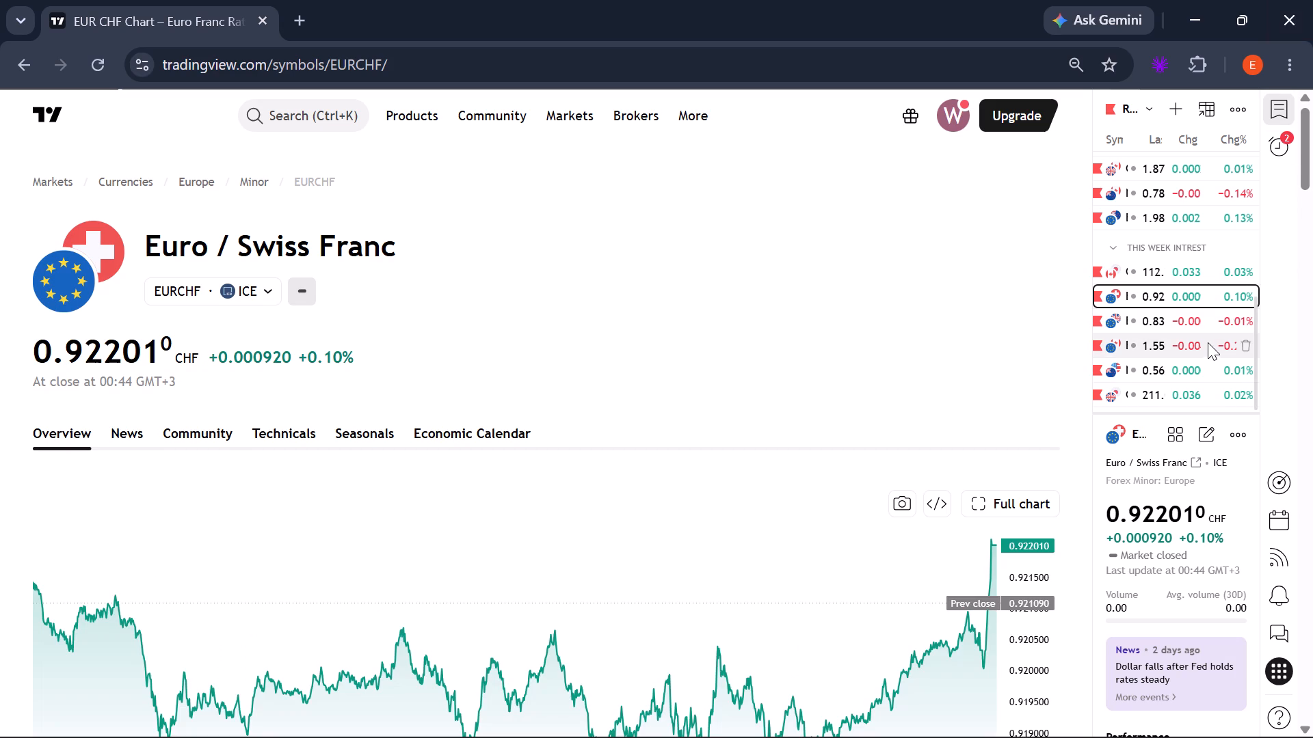
click(1207, 320)
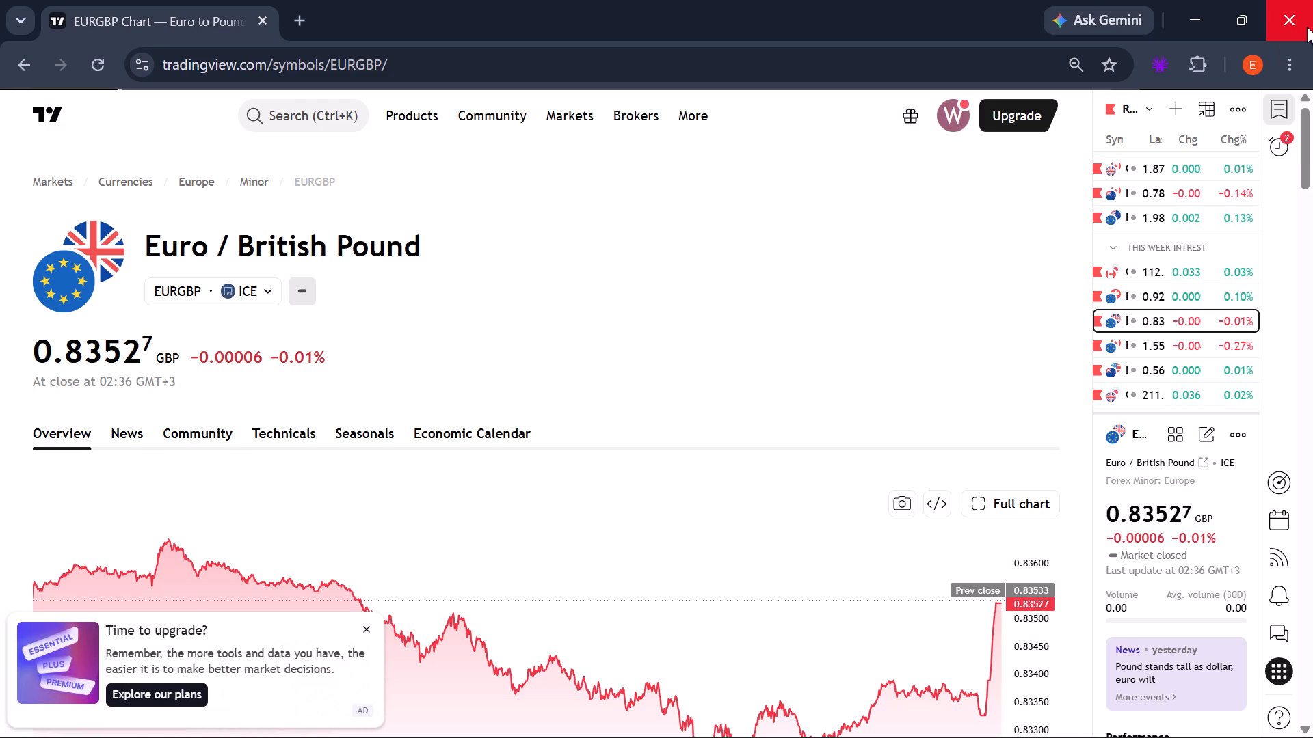
drag(1130, 347, 1139, 348)
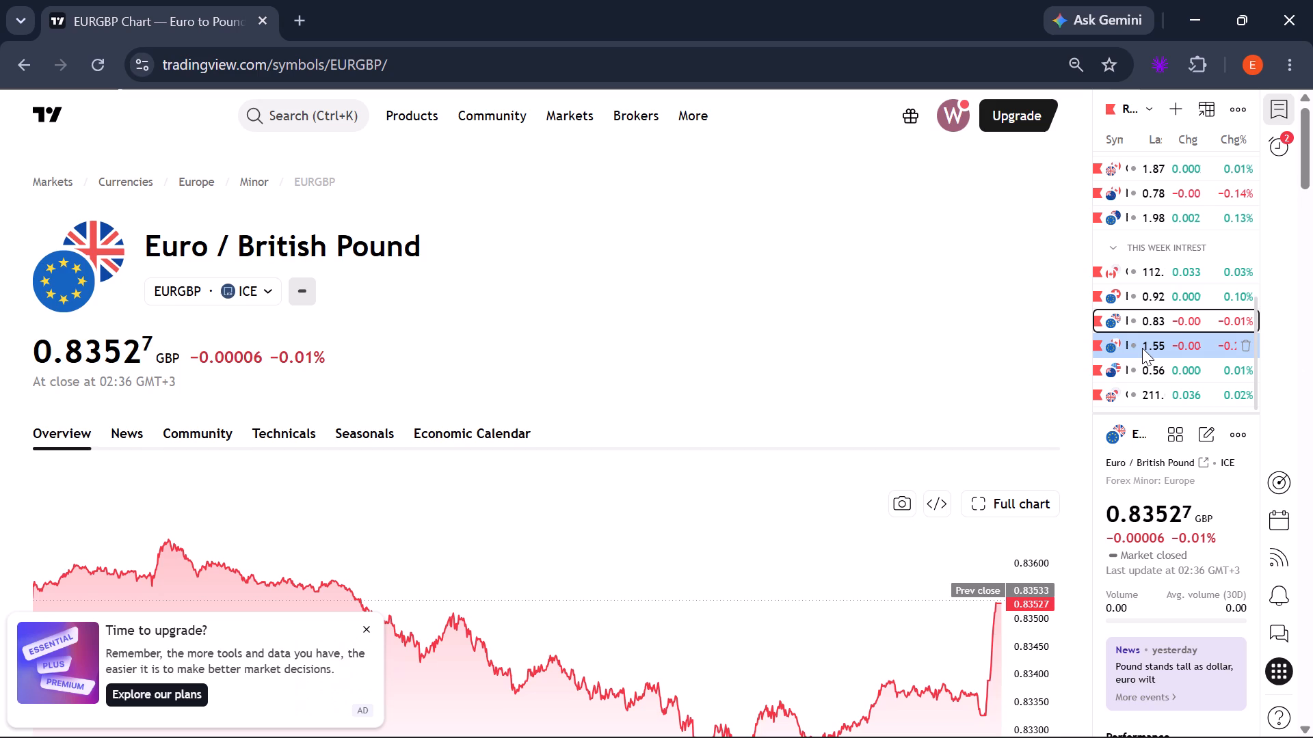
click(1142, 348)
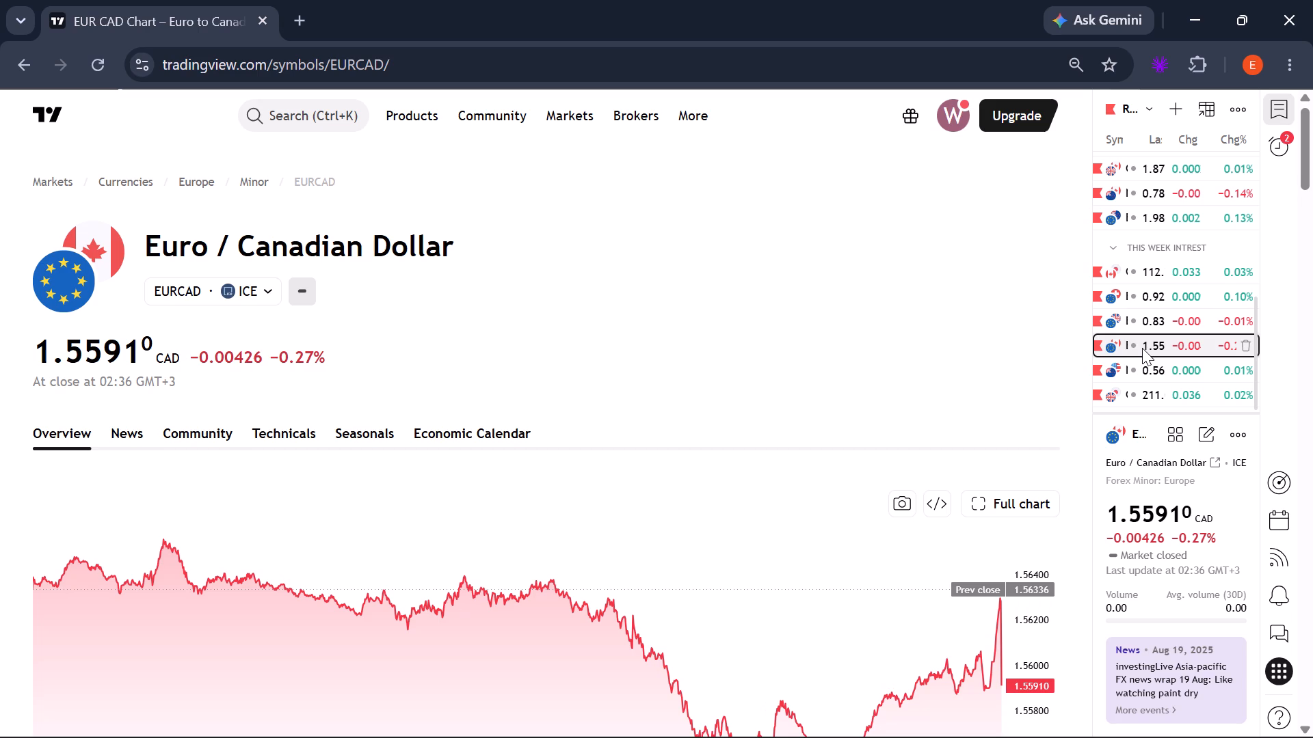
click(1129, 372)
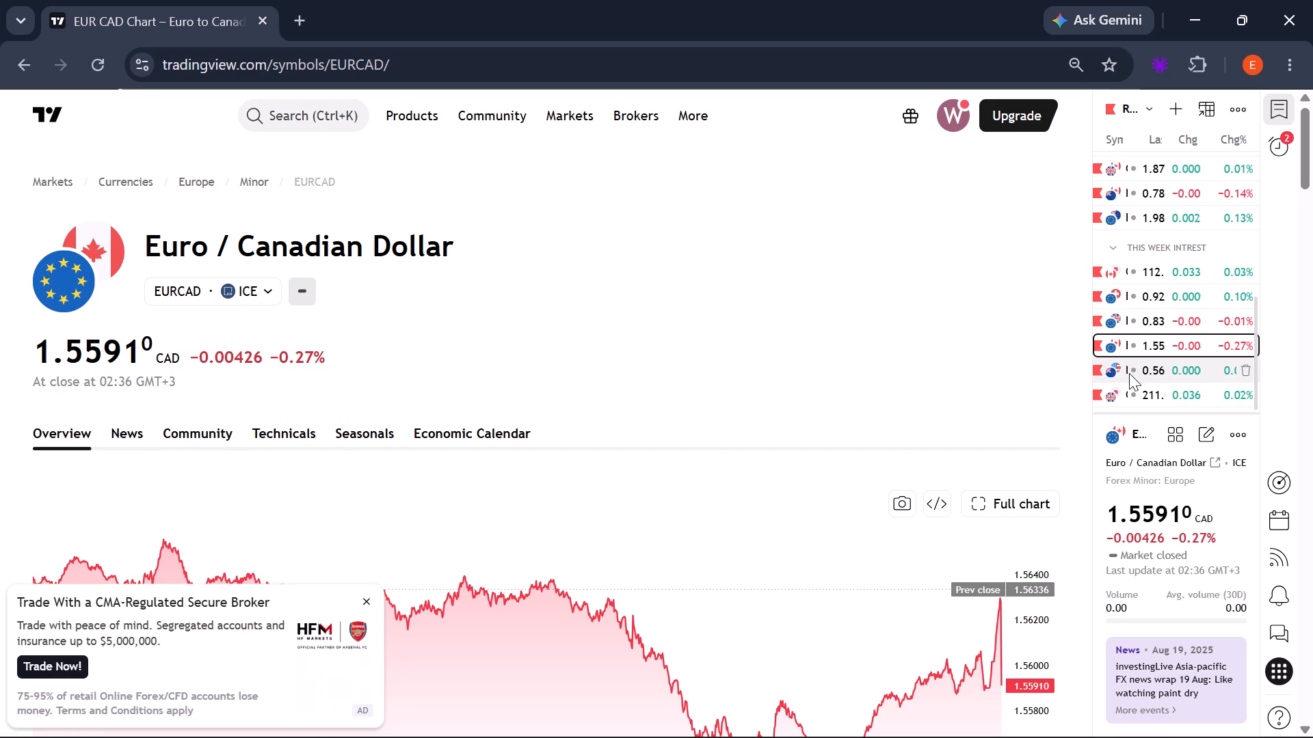
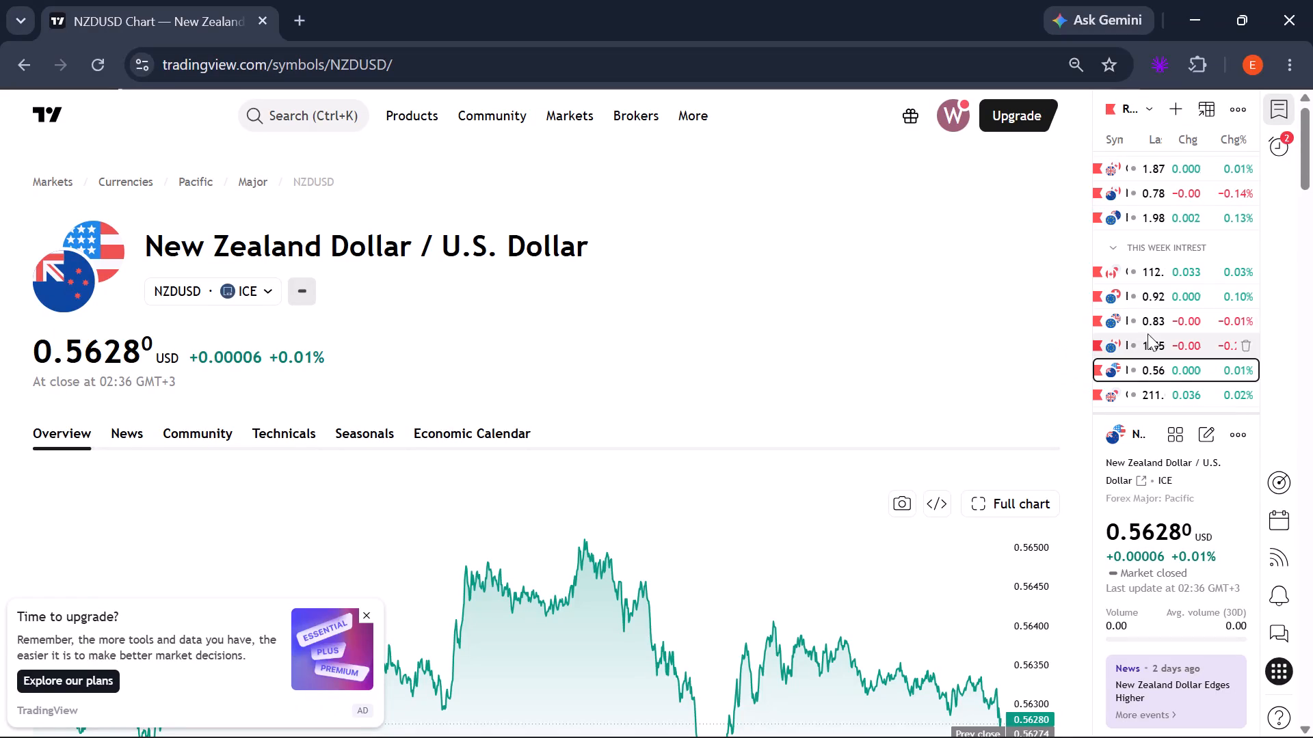
Open the full chart view and load CADJPY into it from the watchlist's THIS WEEK INTREST section.
click(1160, 279)
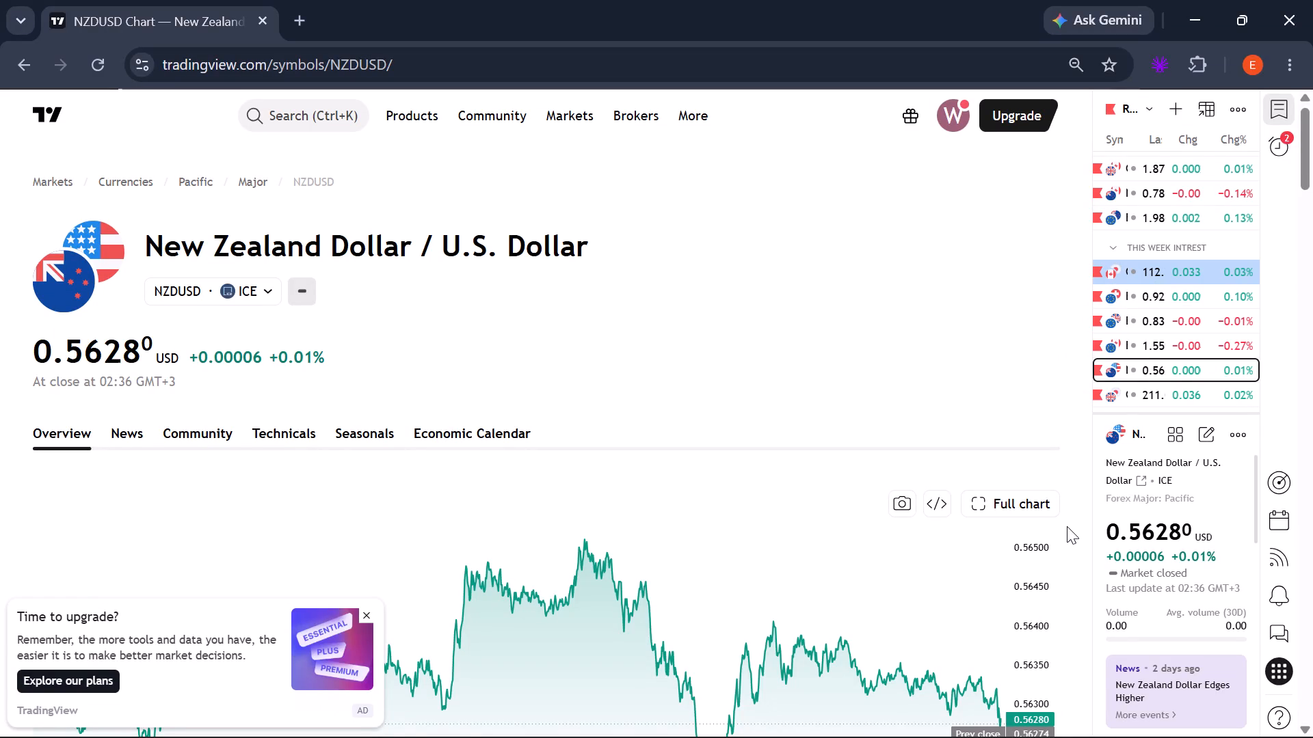
click(1038, 508)
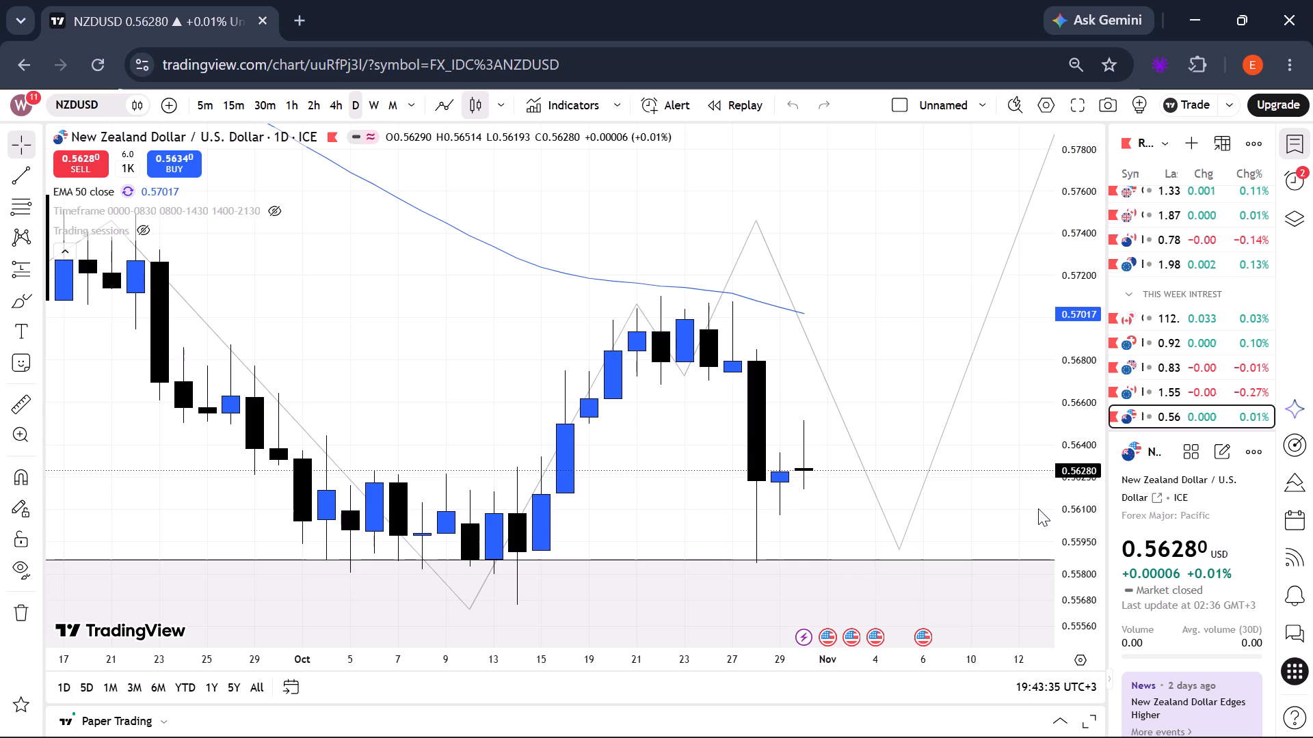
click(1180, 323)
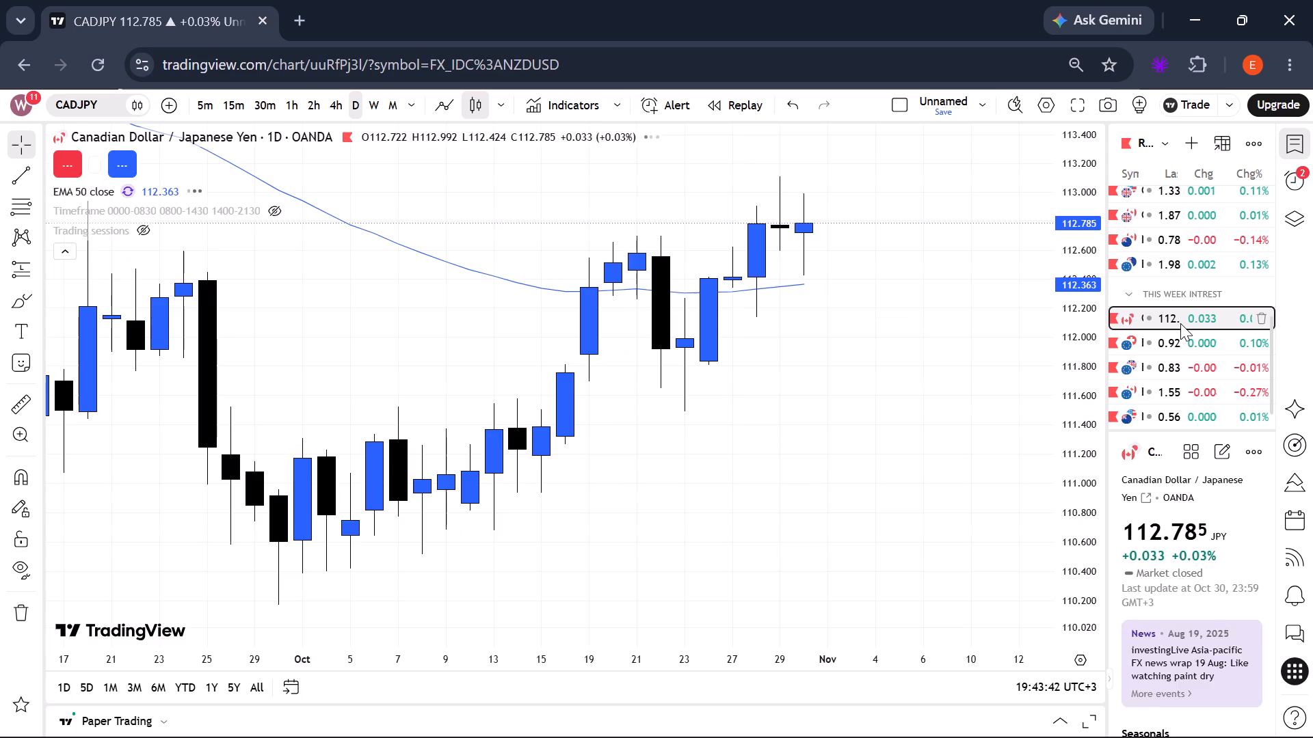
Examine CADJPY's daily price action around the marked zones, the 50 EMA and the recent highs.
scroll(880, 266, down, 20)
scroll(880, 266, down, 7)
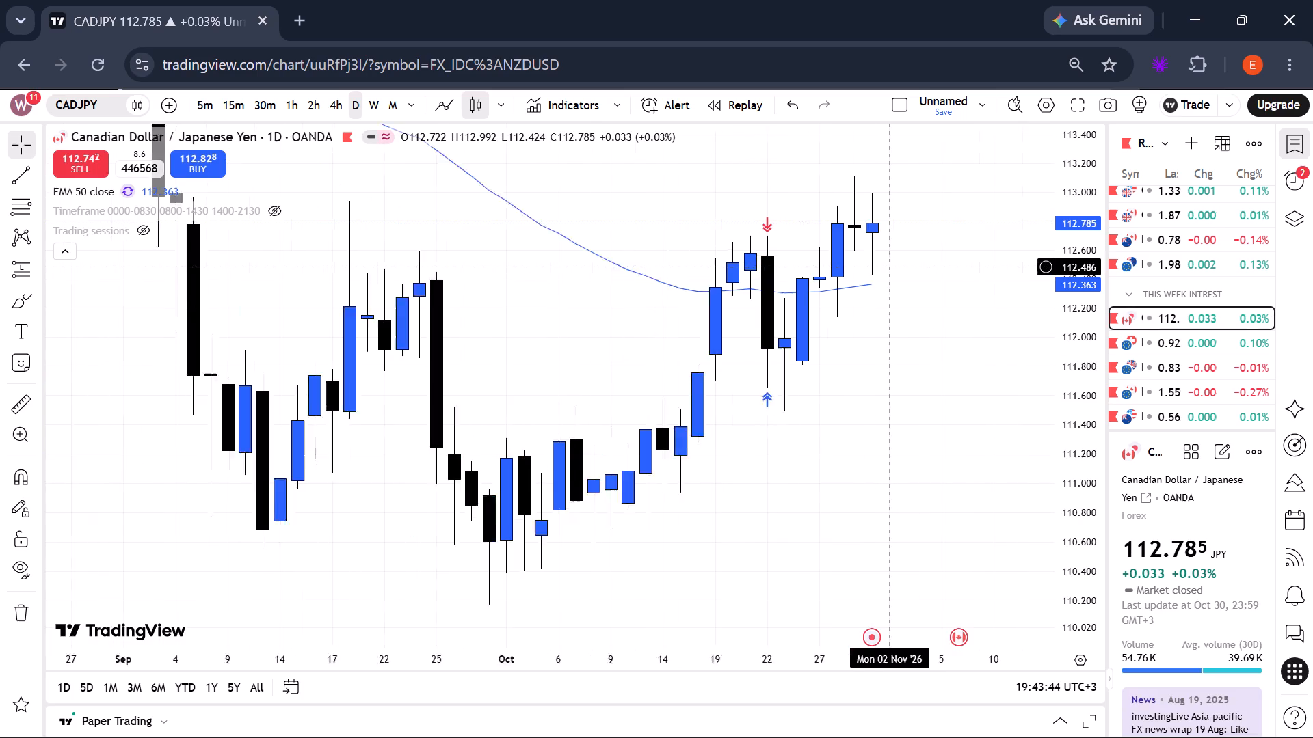
scroll(881, 266, up, 6)
scroll(882, 266, down, 16)
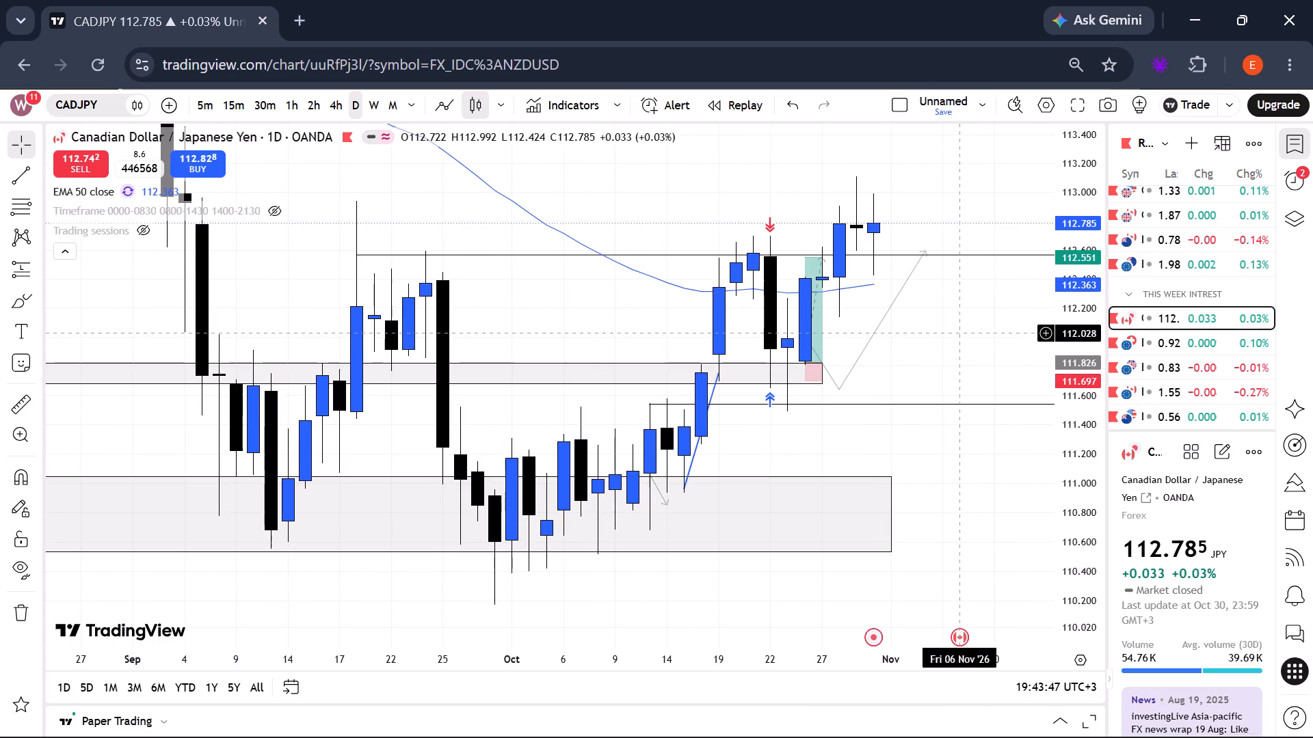
scroll(954, 333, up, 10)
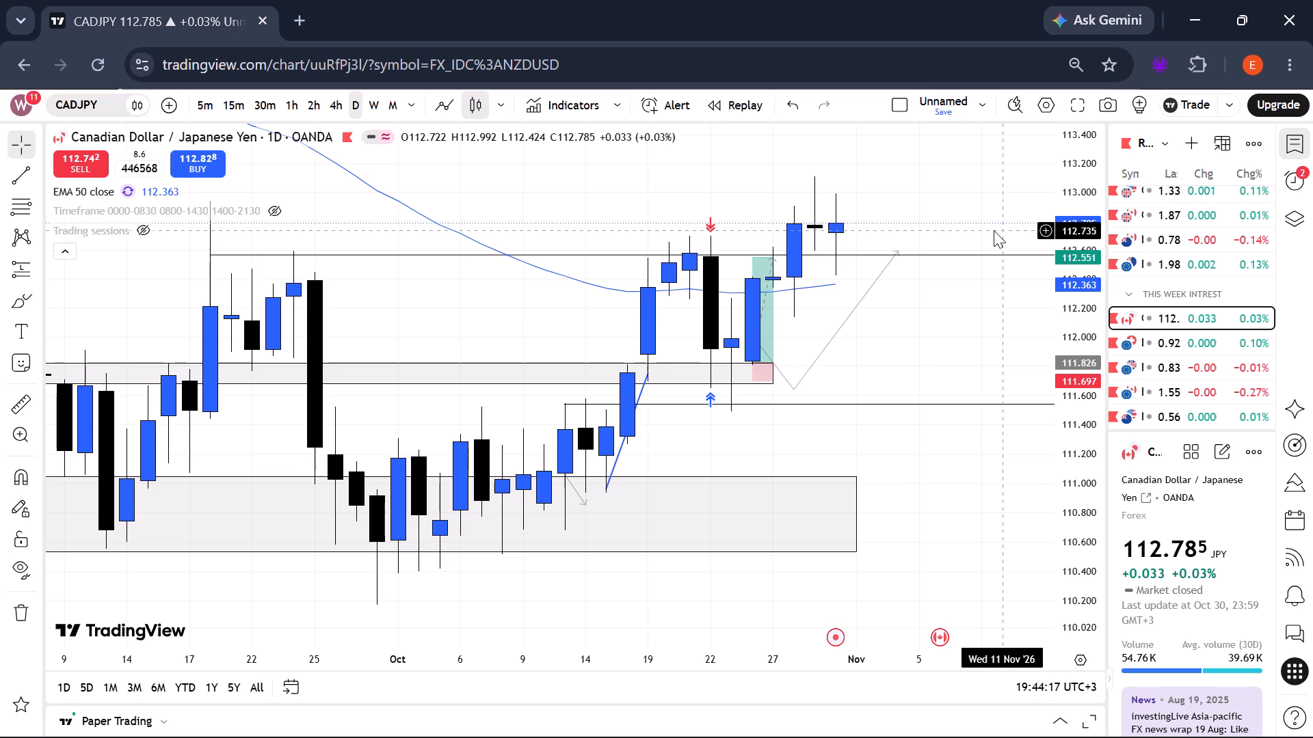
scroll(942, 209, down, 18)
scroll(942, 209, down, 18)
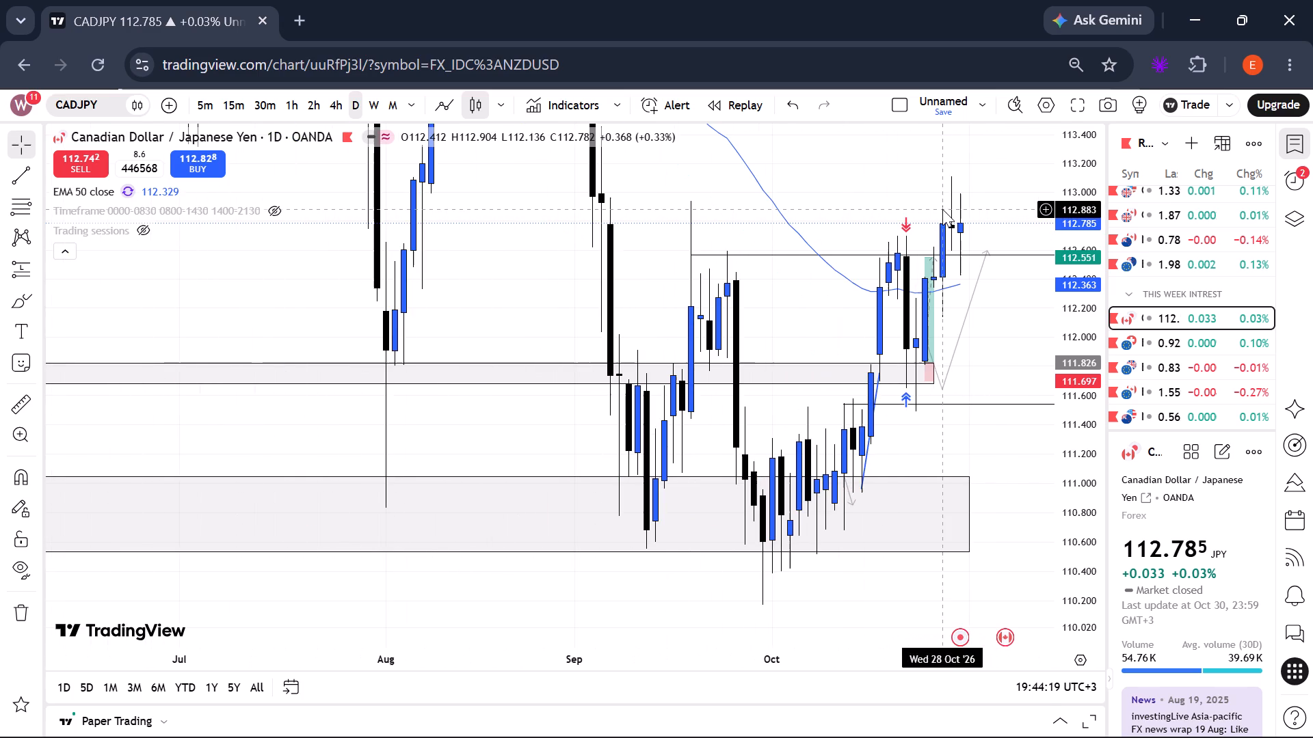
scroll(1078, 344, down, 20)
scroll(1078, 344, down, 2)
scroll(1016, 301, down, 10)
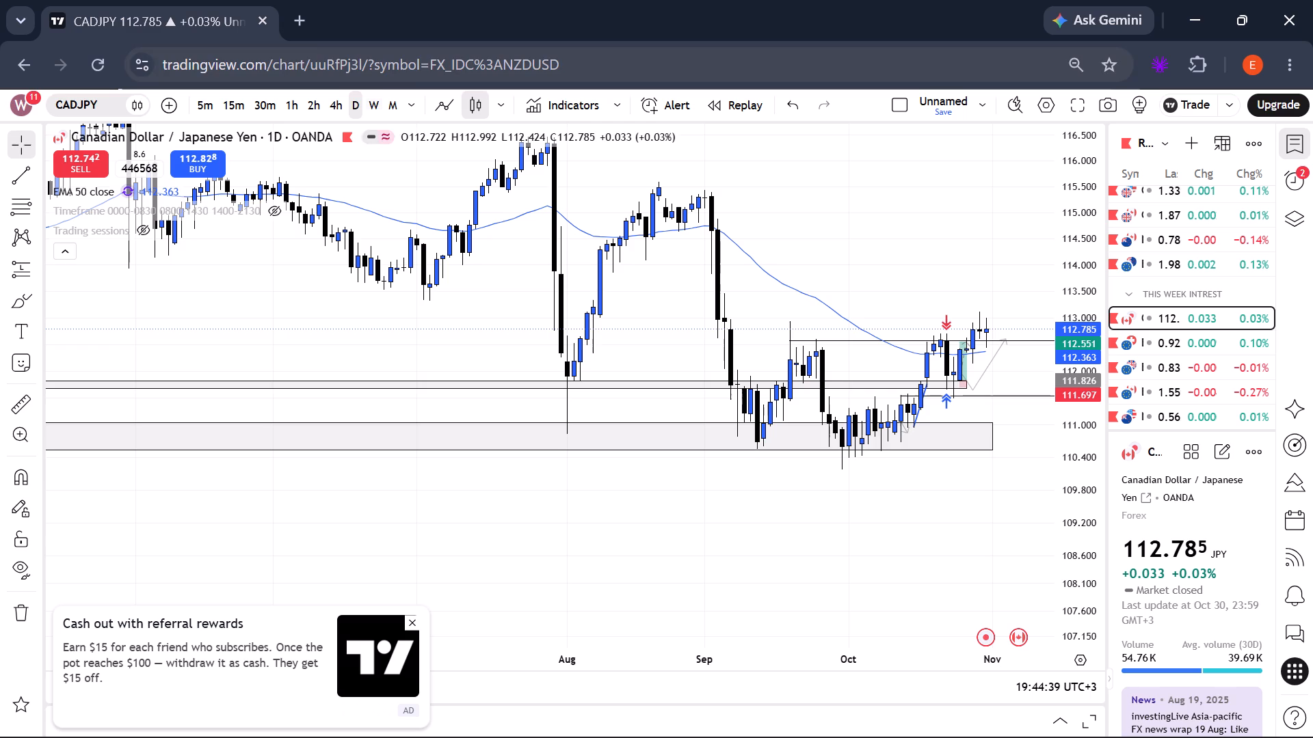
Switch the CADJPY chart to the weekly timeframe and examine its price action, marked zones and checklist note.
click(382, 110)
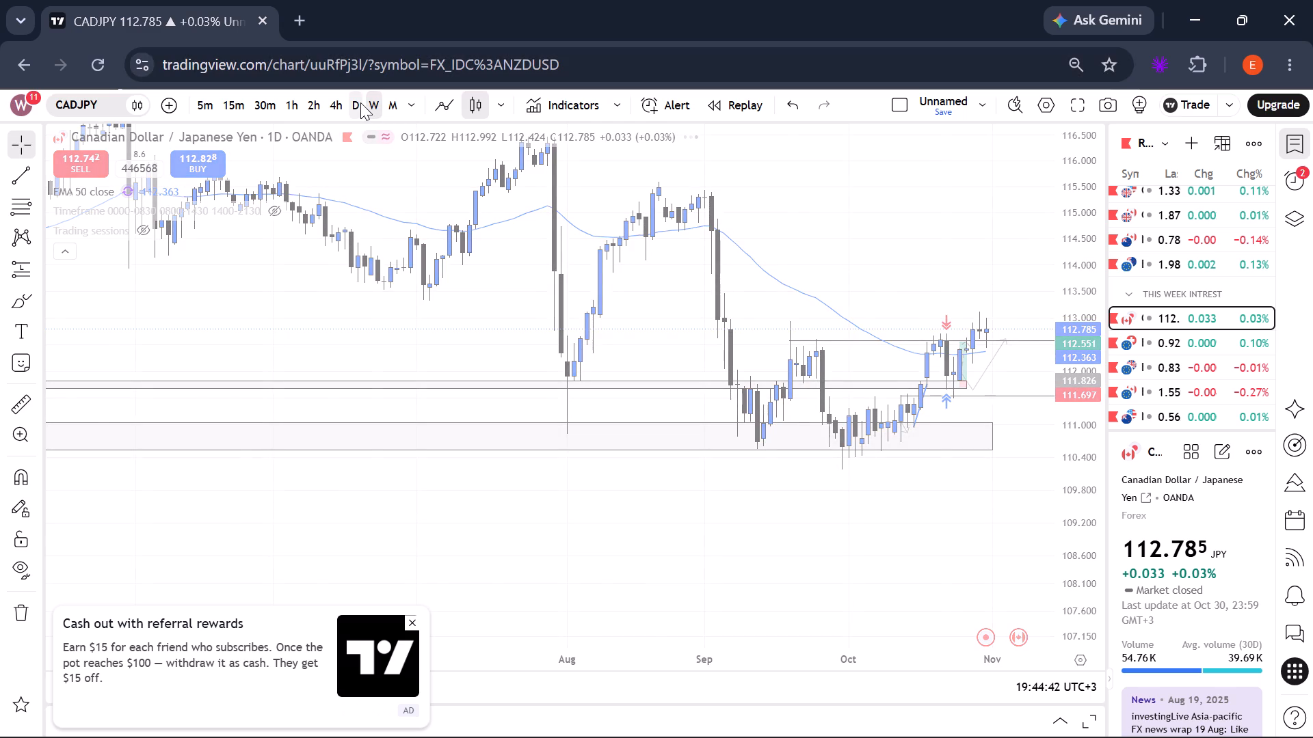
scroll(952, 277, down, 9)
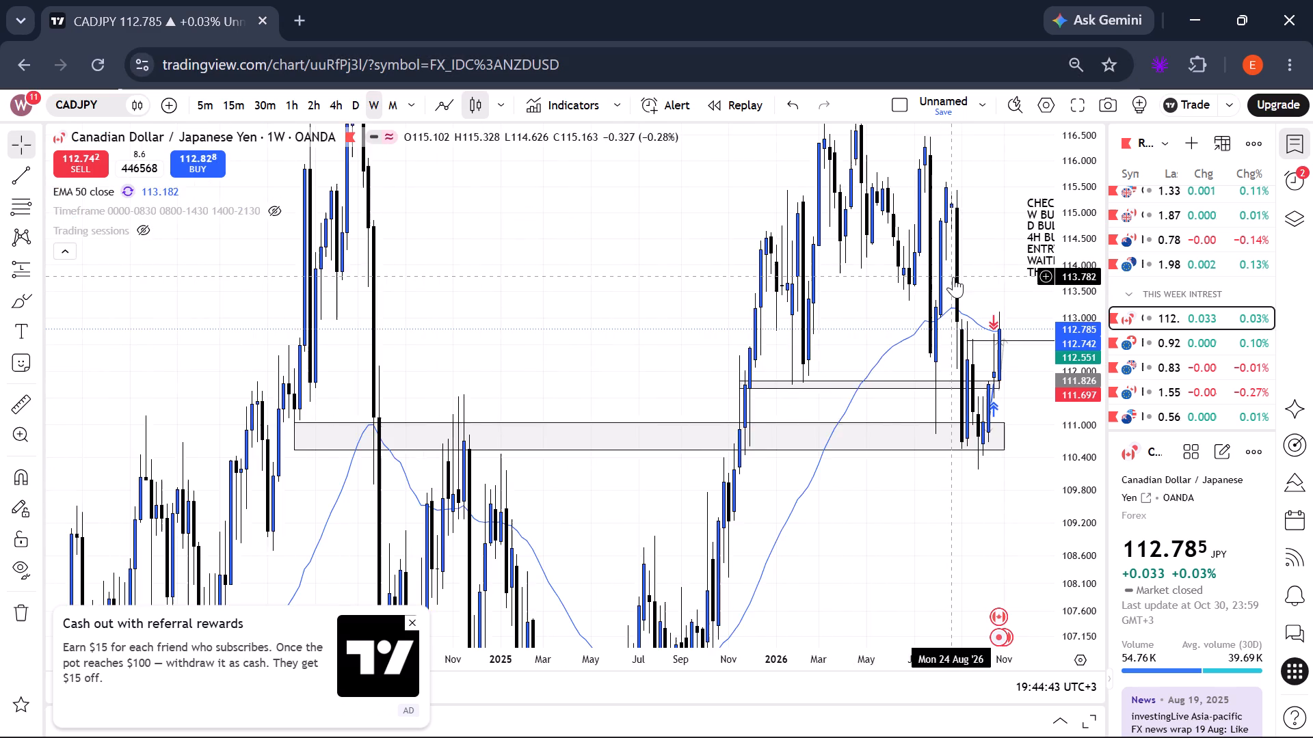
scroll(953, 277, up, 11)
scroll(953, 277, down, 6)
scroll(955, 277, up, 18)
scroll(954, 275, up, 6)
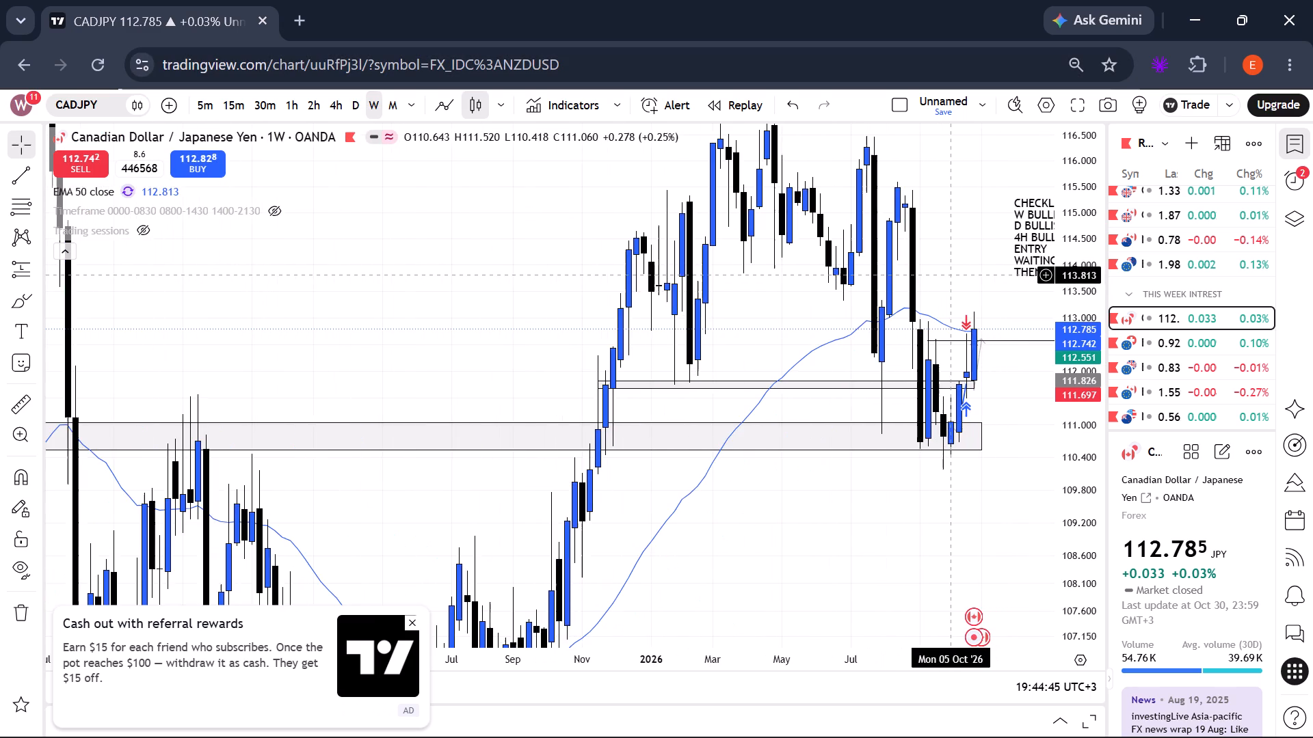
scroll(954, 275, up, 10)
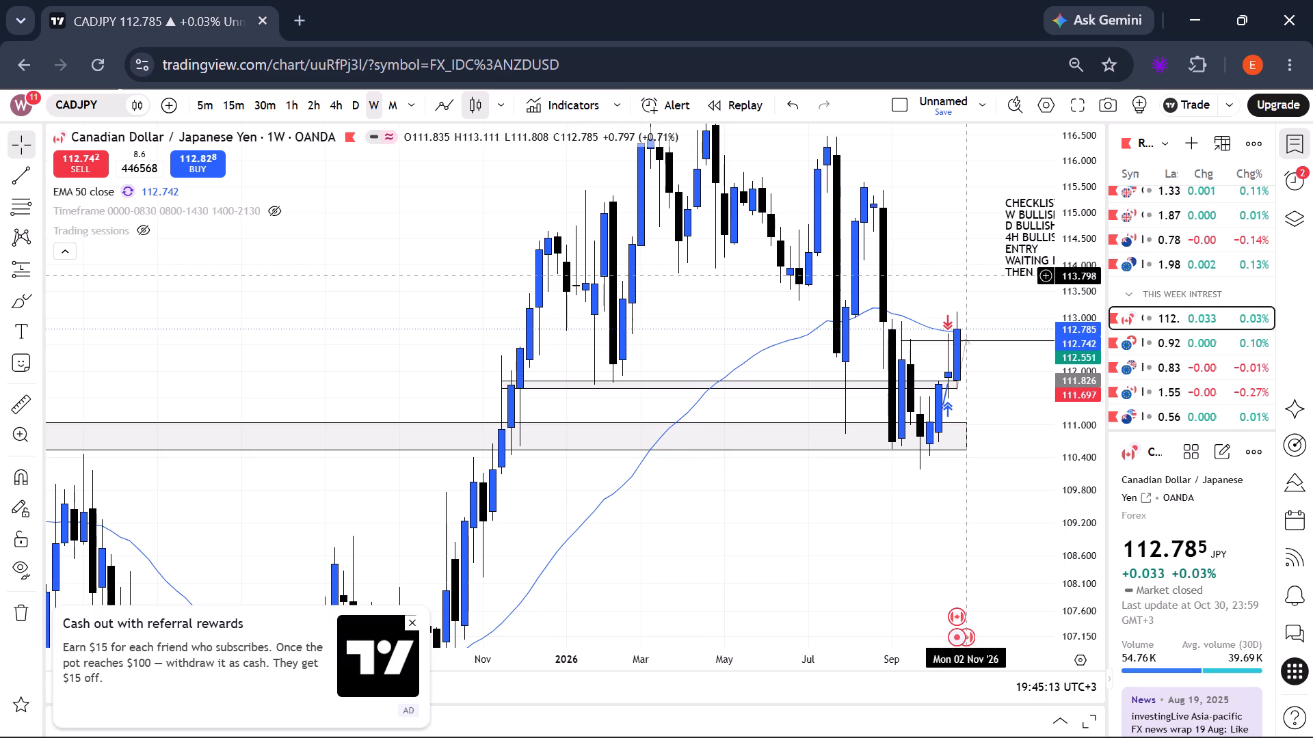
scroll(966, 276, down, 8)
drag(966, 276, 964, 277)
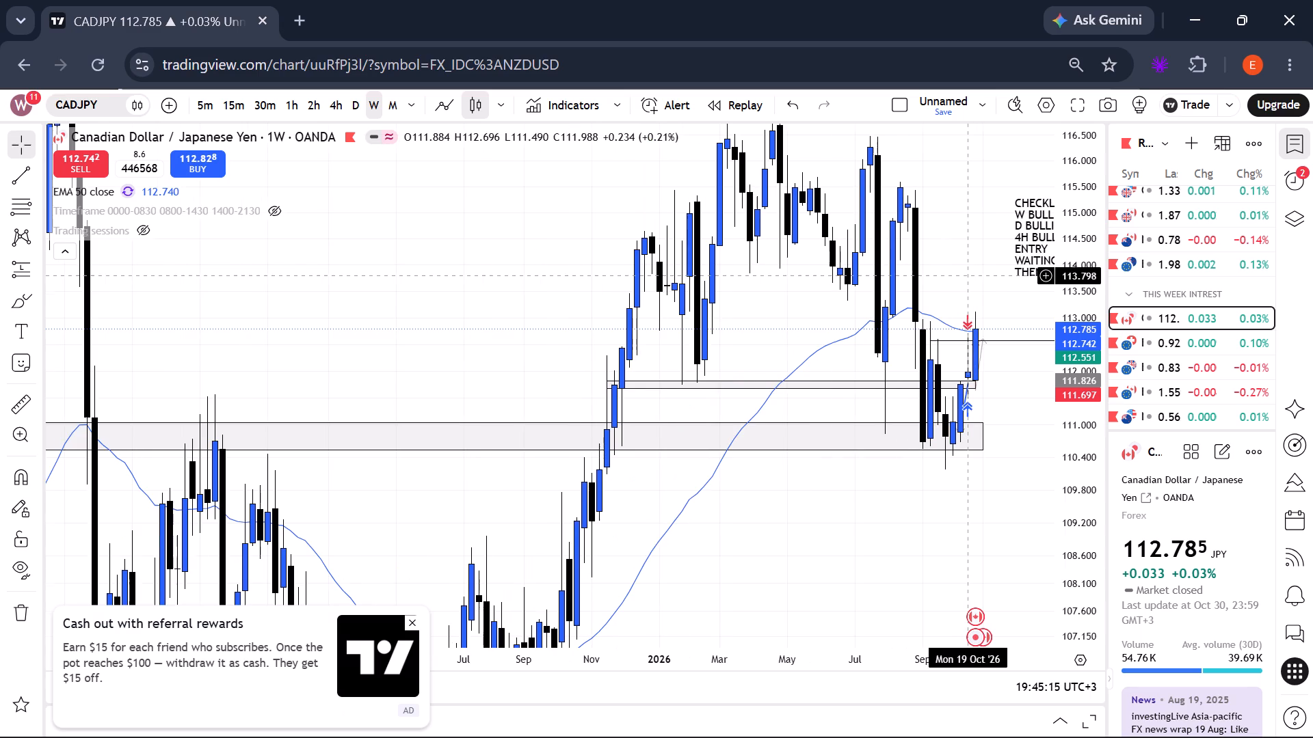
drag(964, 277, 758, 331)
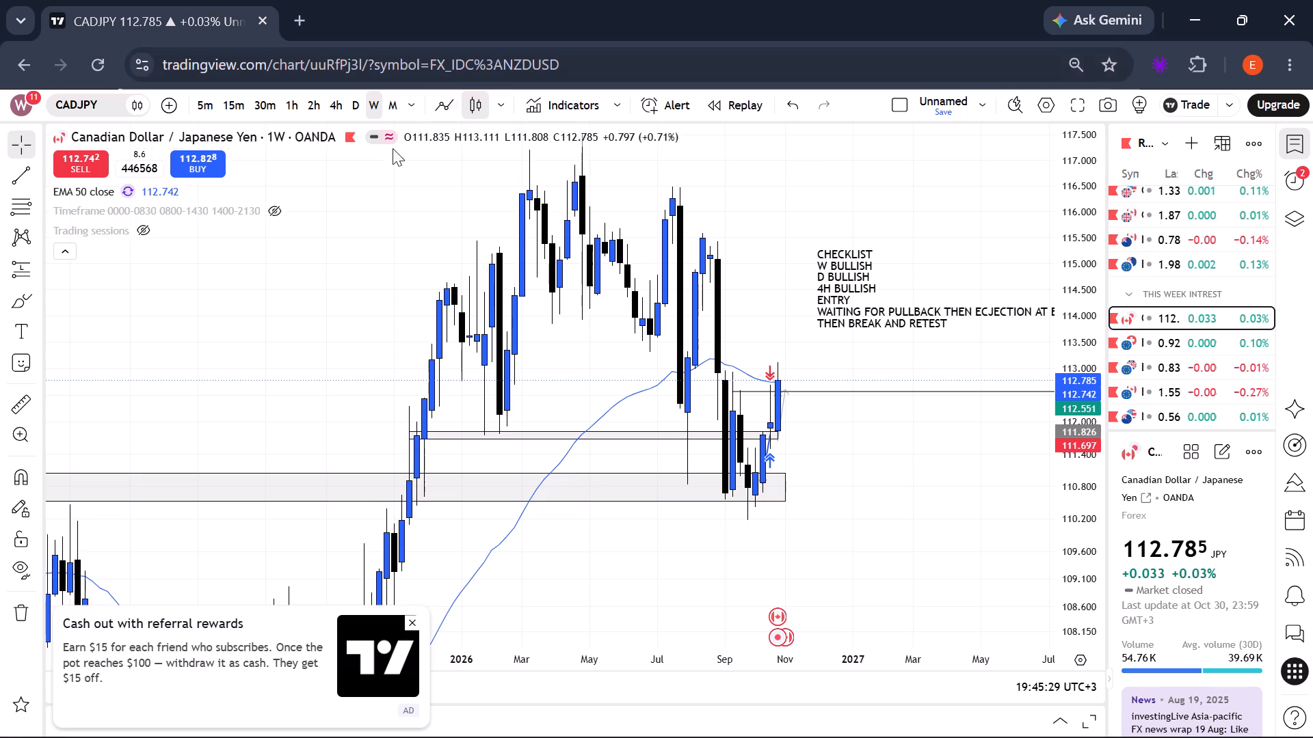
Switch the CADJPY chart to the 4-hour timeframe and examine recent price action against the marked levels and zones.
click(343, 109)
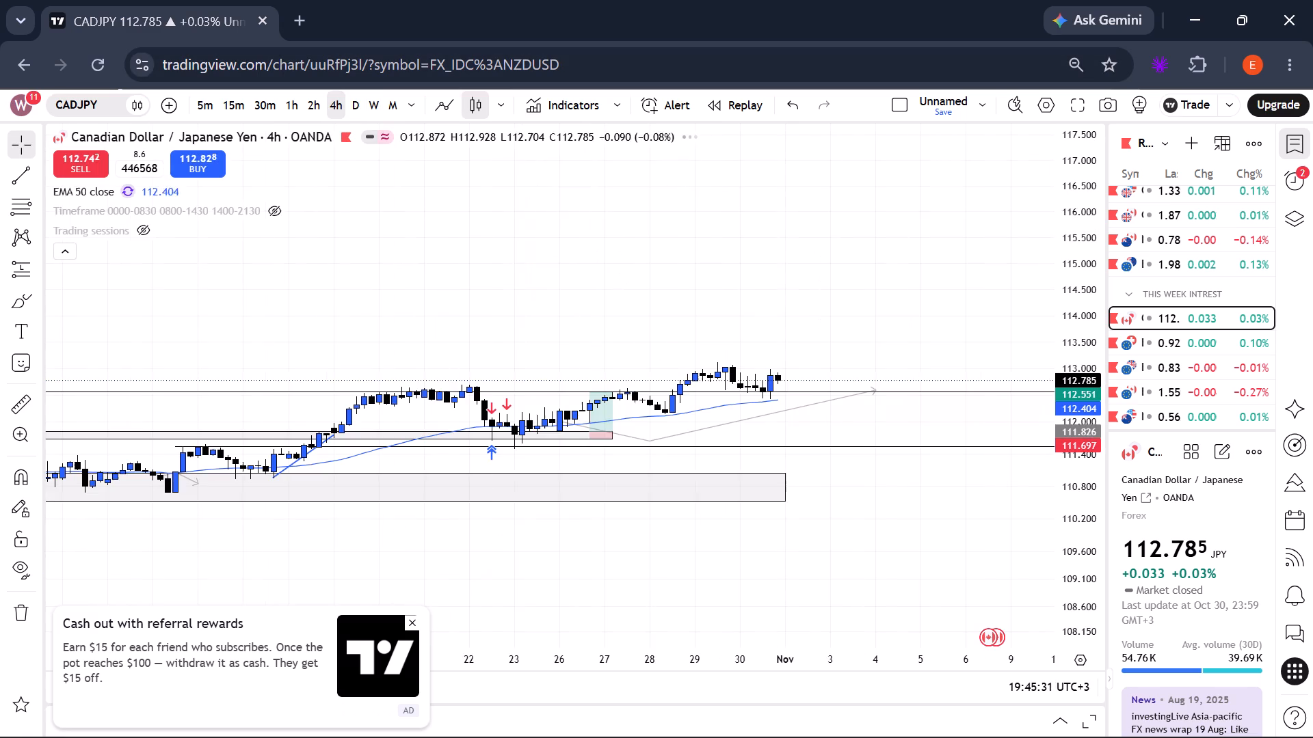
scroll(1063, 435, up, 7)
scroll(1063, 435, down, 18)
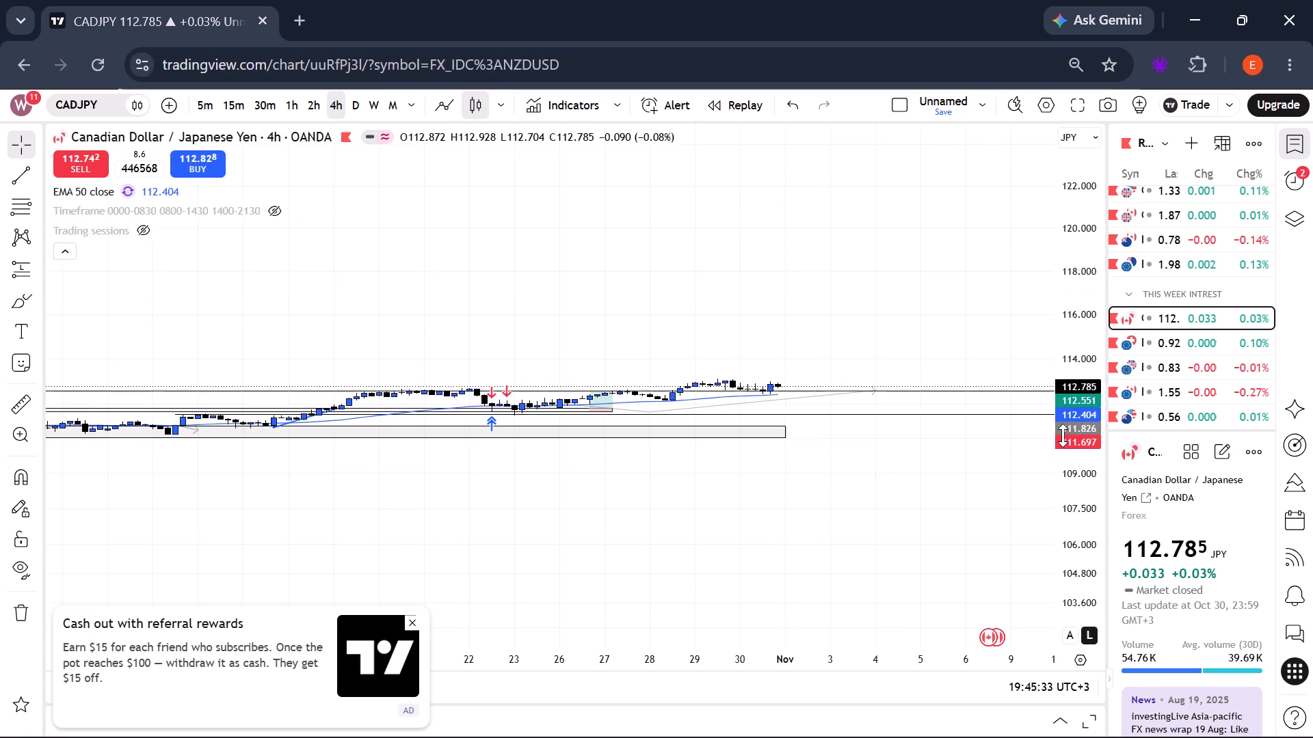
scroll(1063, 435, down, 6)
scroll(1063, 435, up, 16)
scroll(1061, 435, up, 18)
scroll(1056, 435, down, 6)
scroll(1056, 435, up, 3)
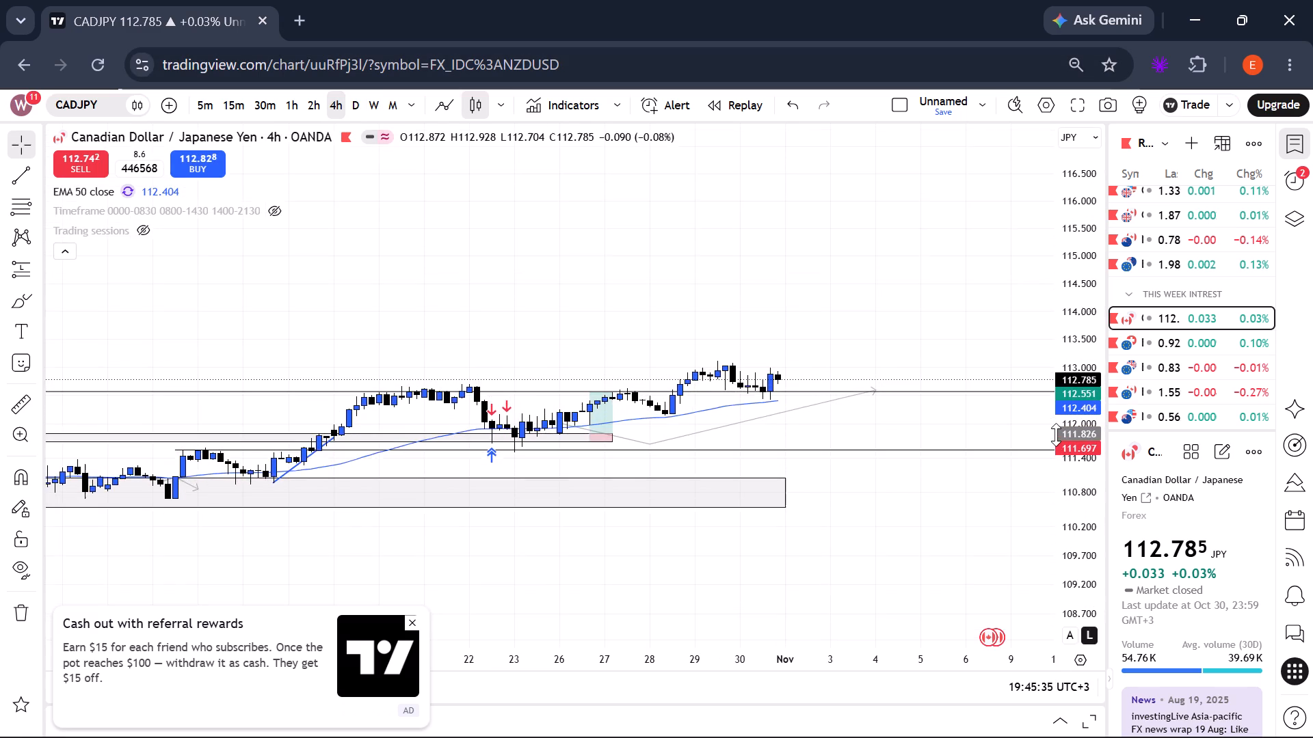
scroll(1056, 435, up, 20)
scroll(1056, 435, up, 5)
scroll(1056, 435, up, 20)
scroll(966, 454, down, 1)
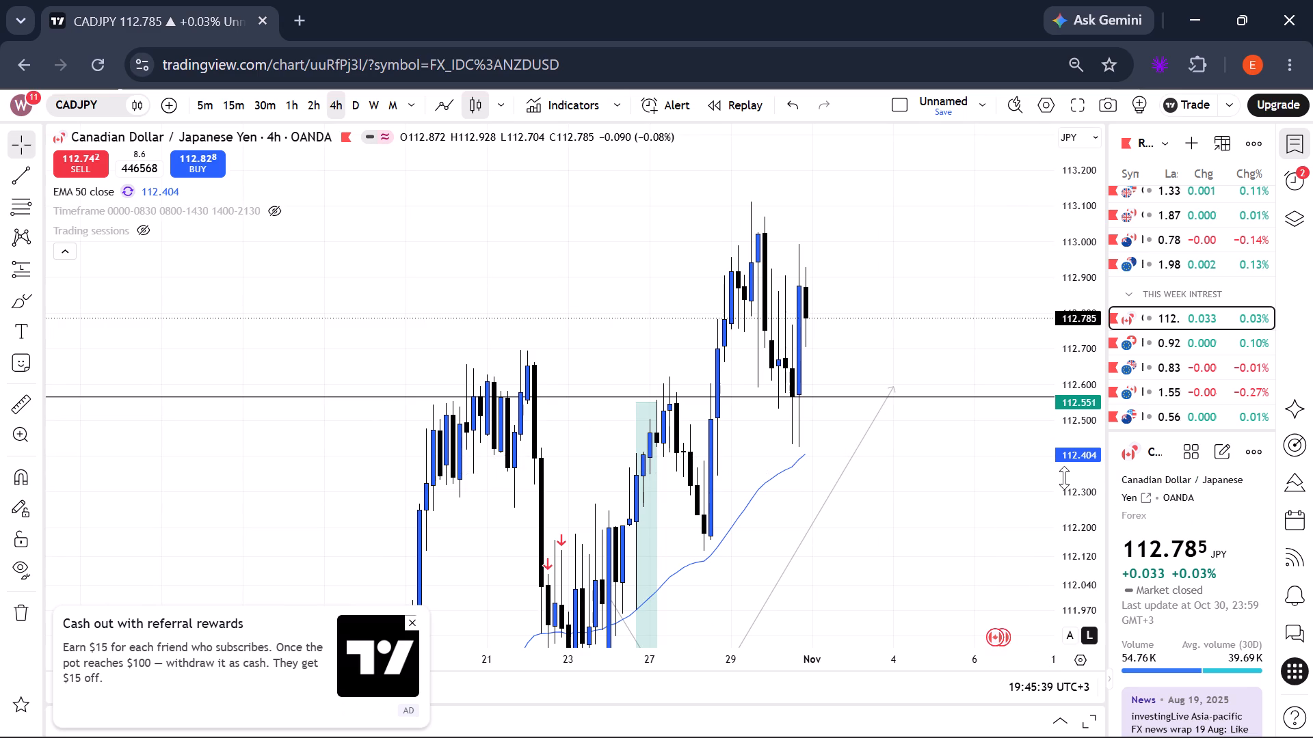
scroll(1066, 482, down, 18)
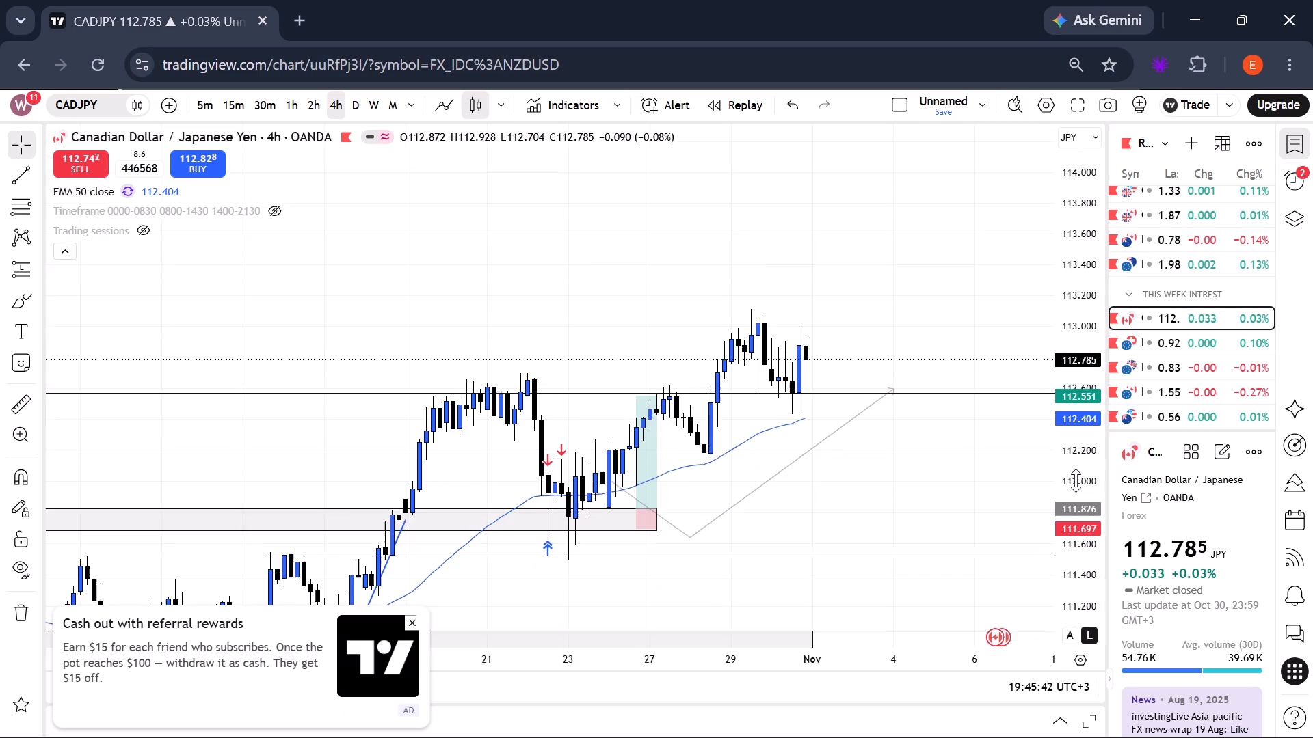
scroll(1076, 480, up, 6)
drag(871, 484, 1078, 406)
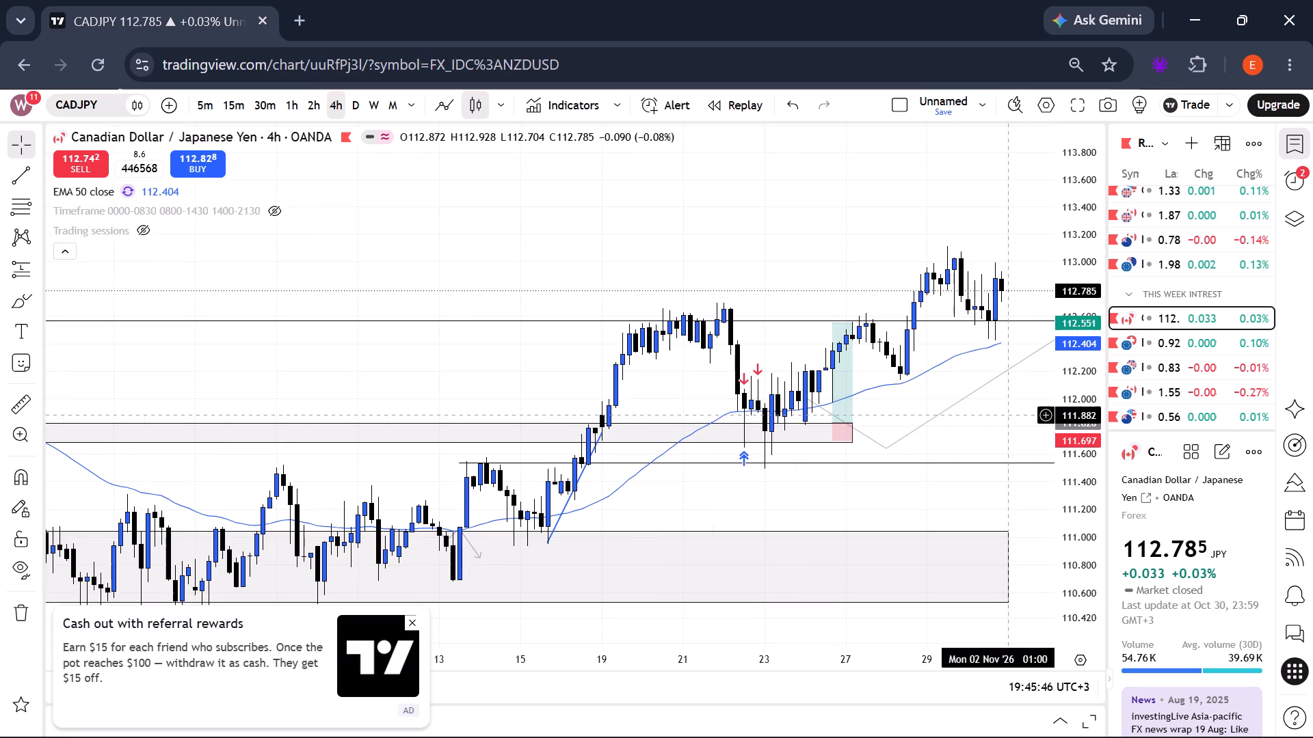
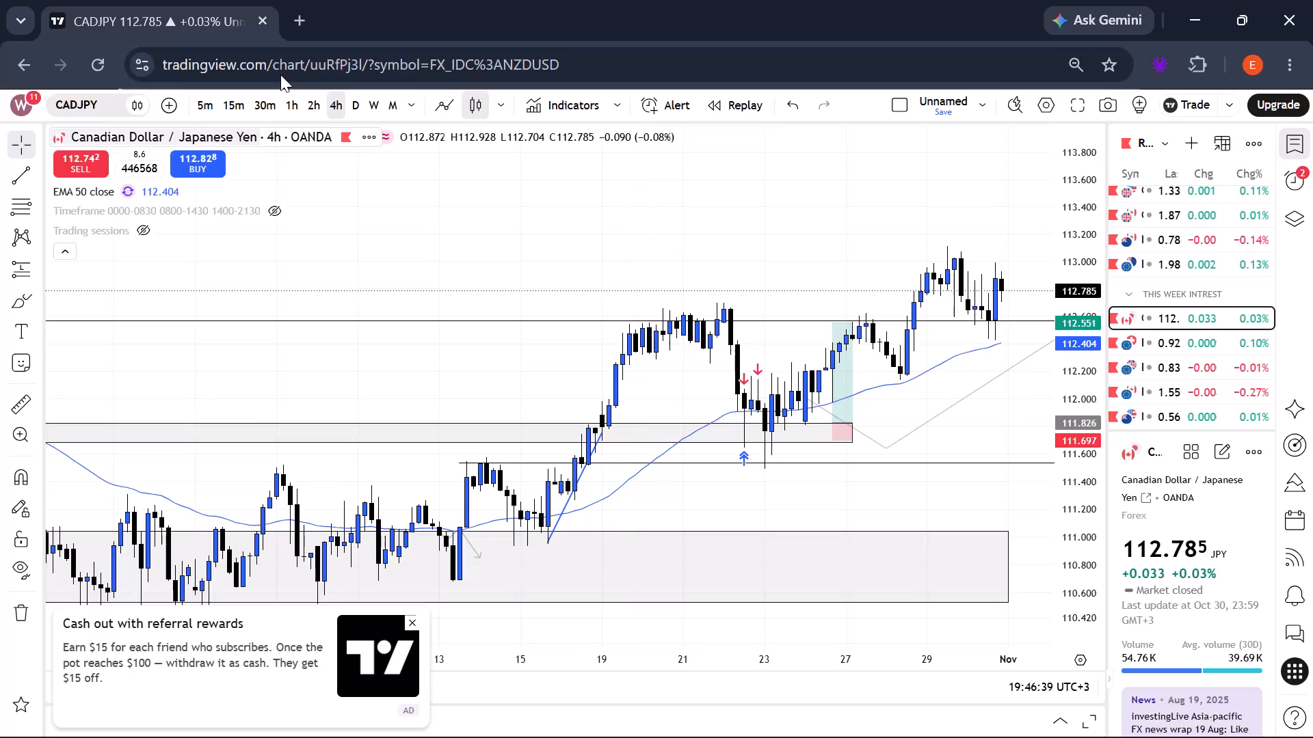
Switch the CADJPY chart to the 1-hour timeframe and examine recent price action against the 50 EMA and marked zones.
click(283, 106)
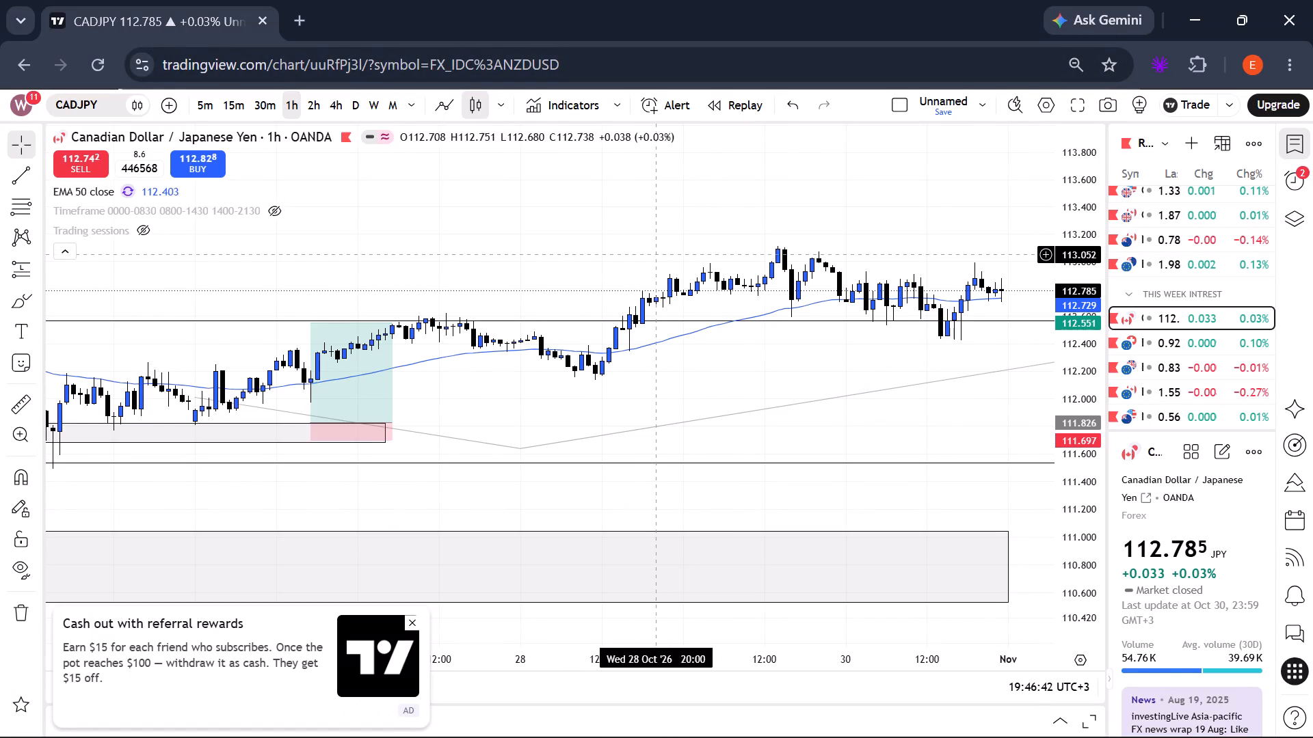
scroll(650, 254, down, 6)
scroll(650, 254, up, 8)
scroll(642, 248, down, 6)
scroll(642, 248, up, 6)
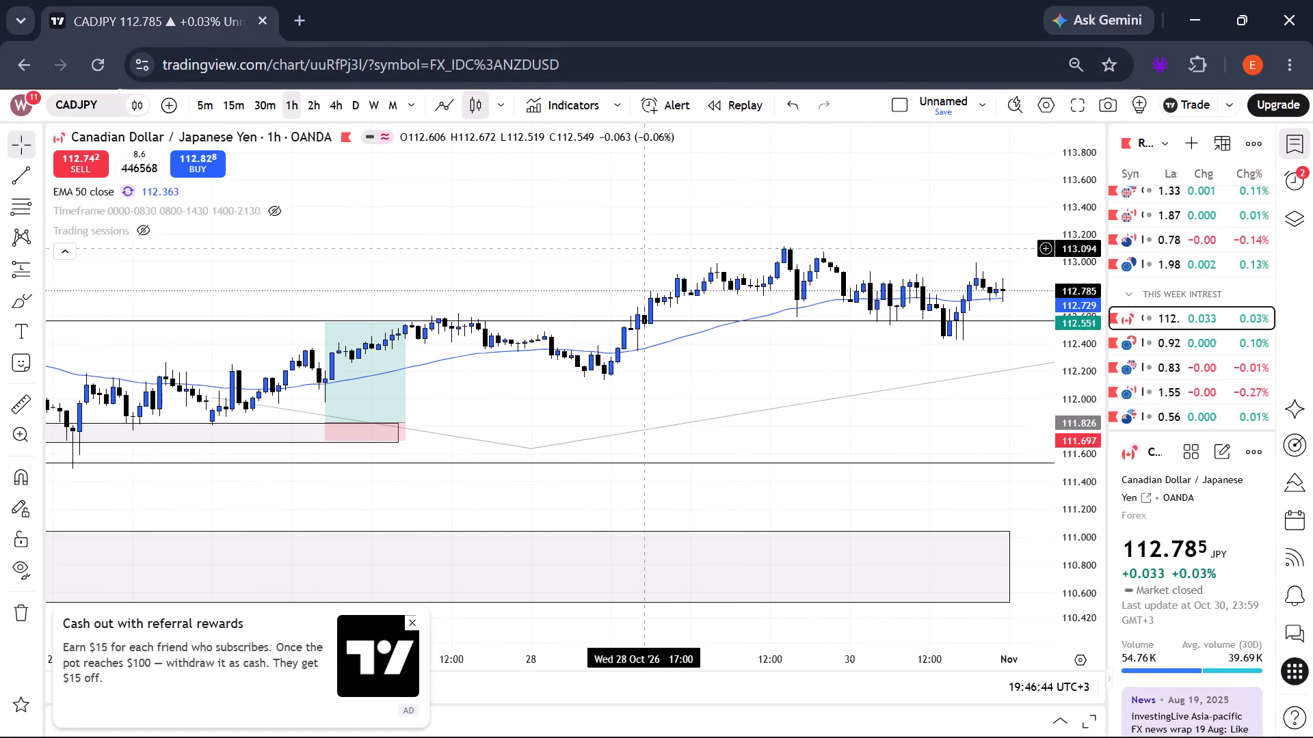
scroll(498, 314, up, 6)
scroll(498, 314, down, 1)
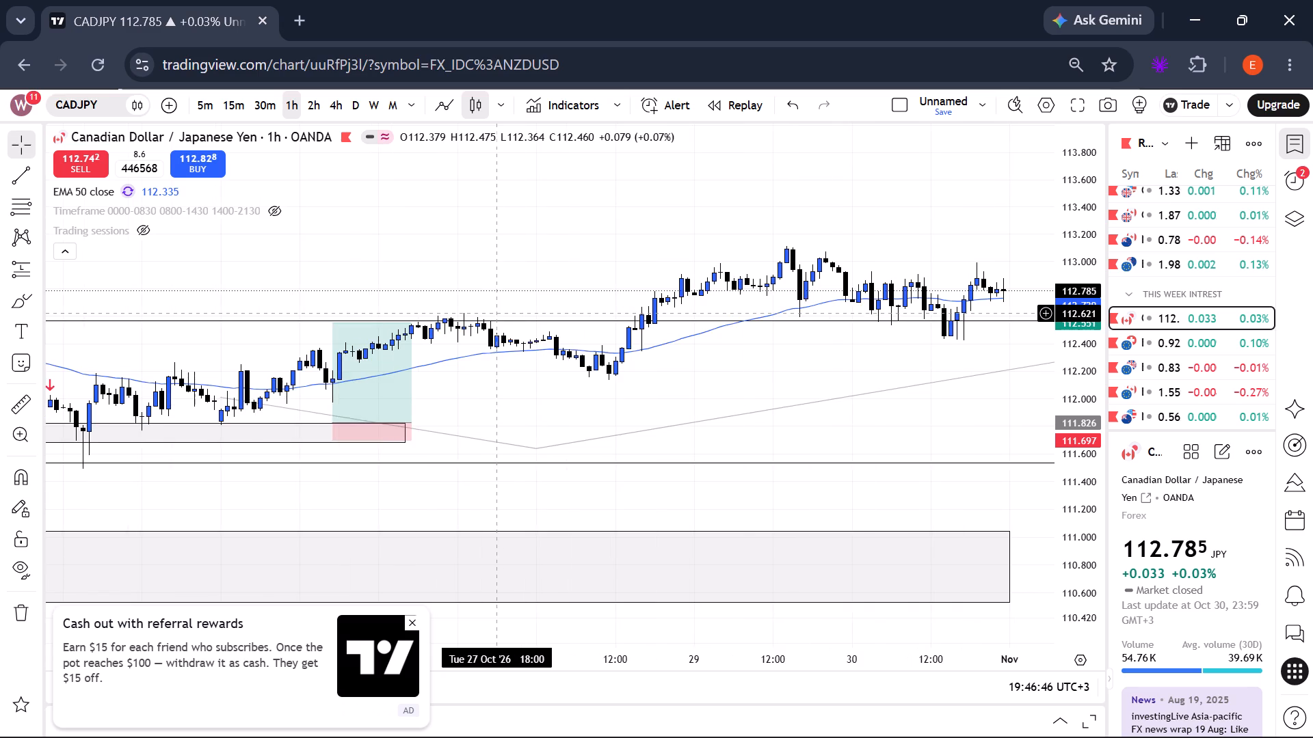
scroll(500, 308, down, 18)
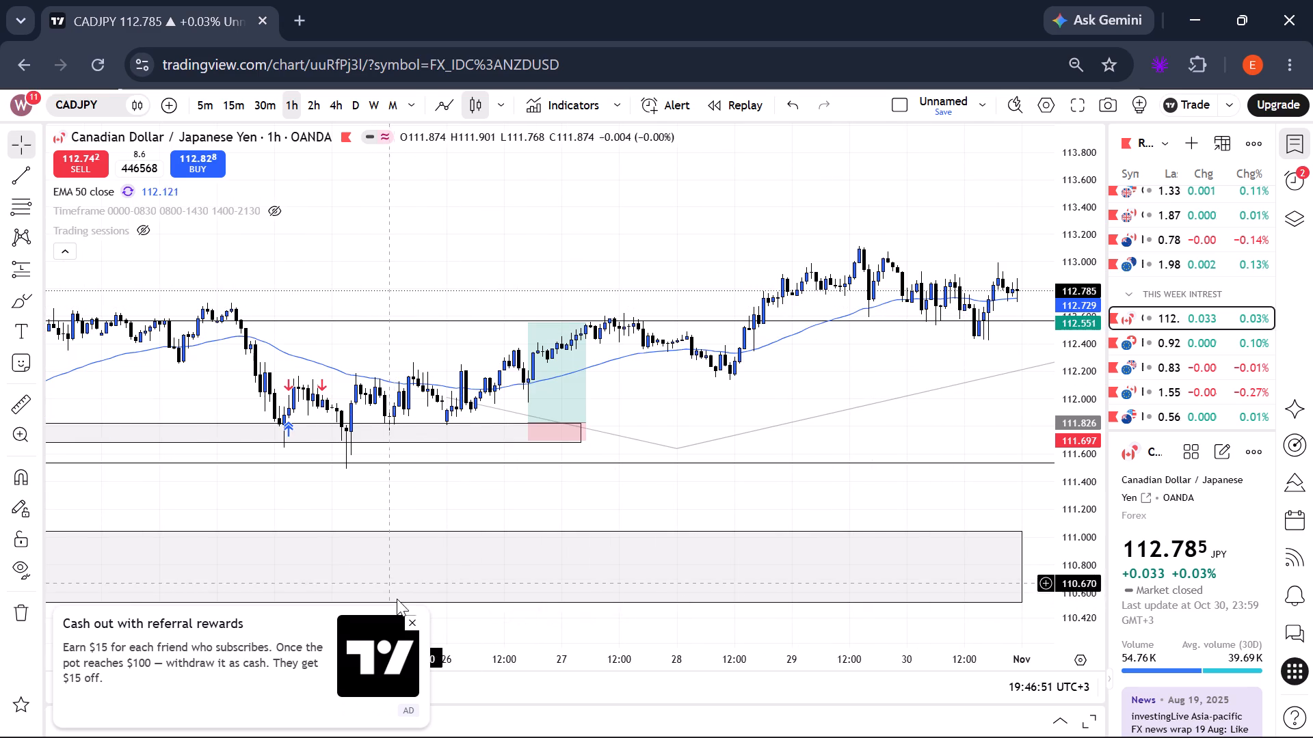
Dismiss the referral rewards advert covering the lower part of the chart.
click(411, 621)
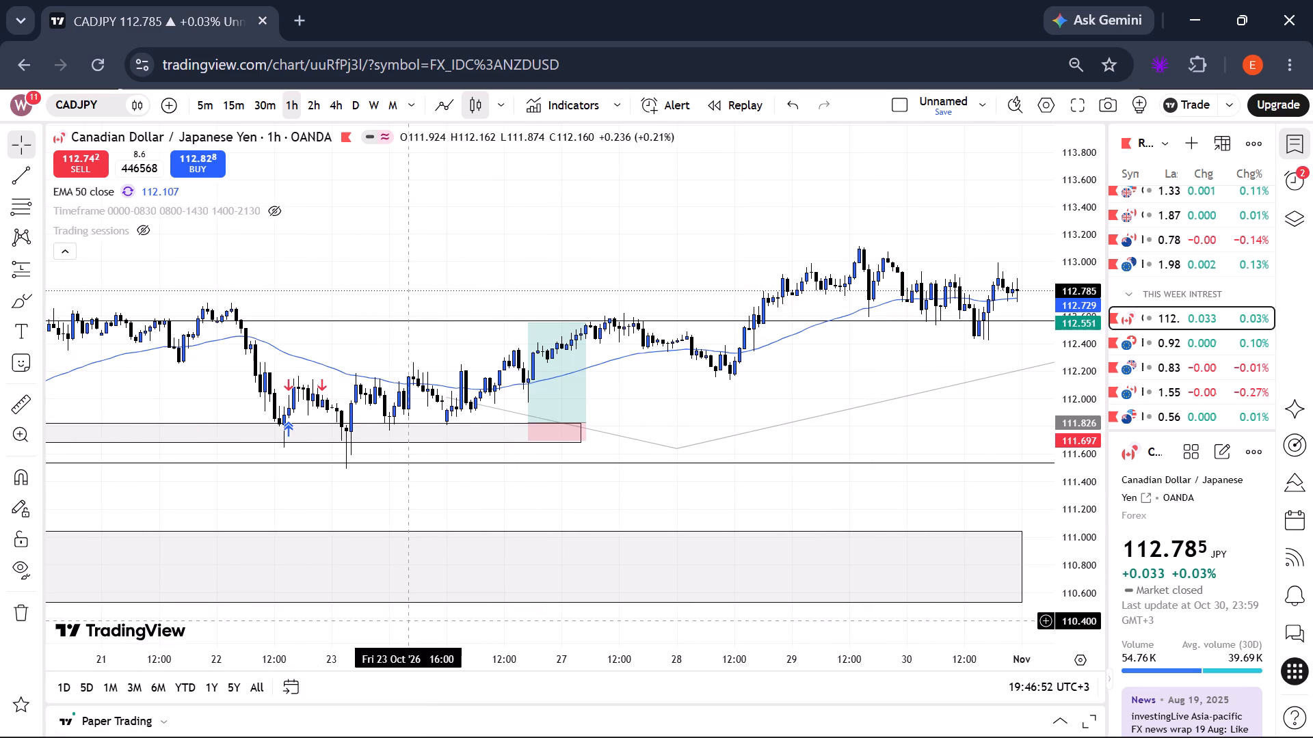
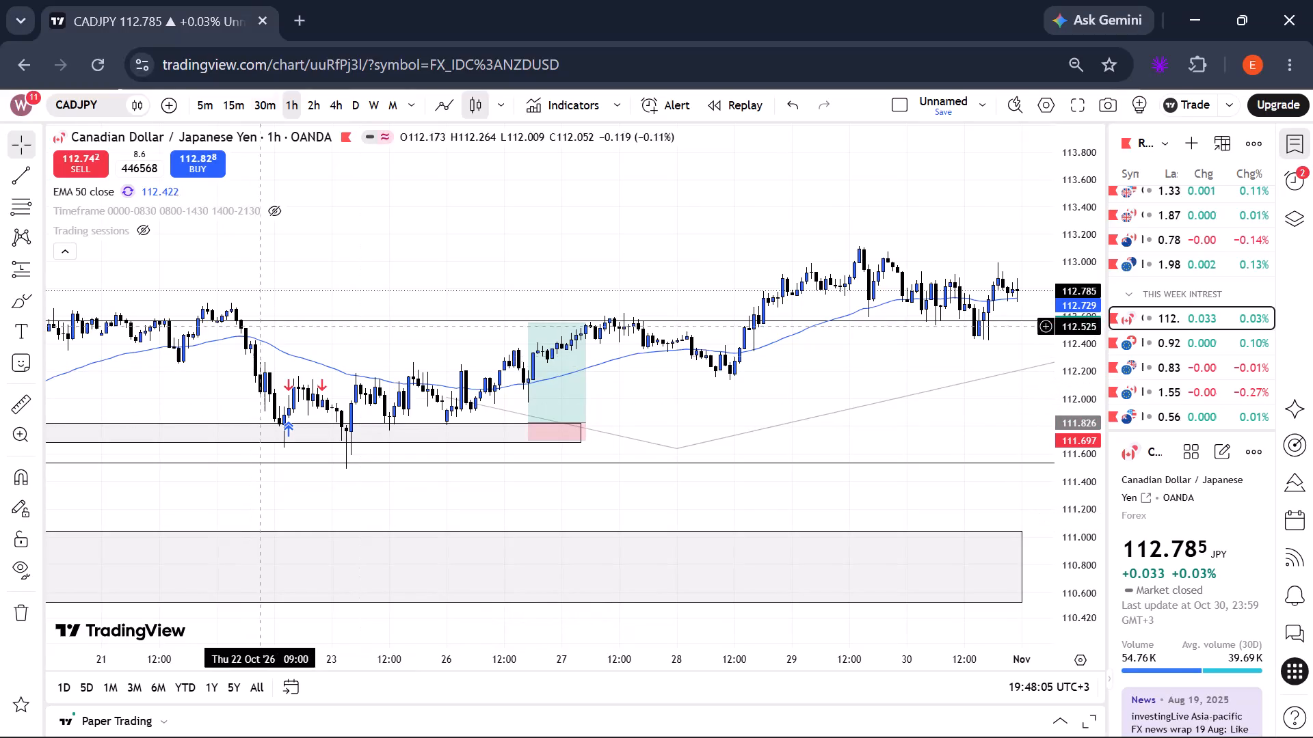
Switch the CADJPY chart to the 30-minute timeframe and examine the price action from 23 October around the long position.
click(267, 111)
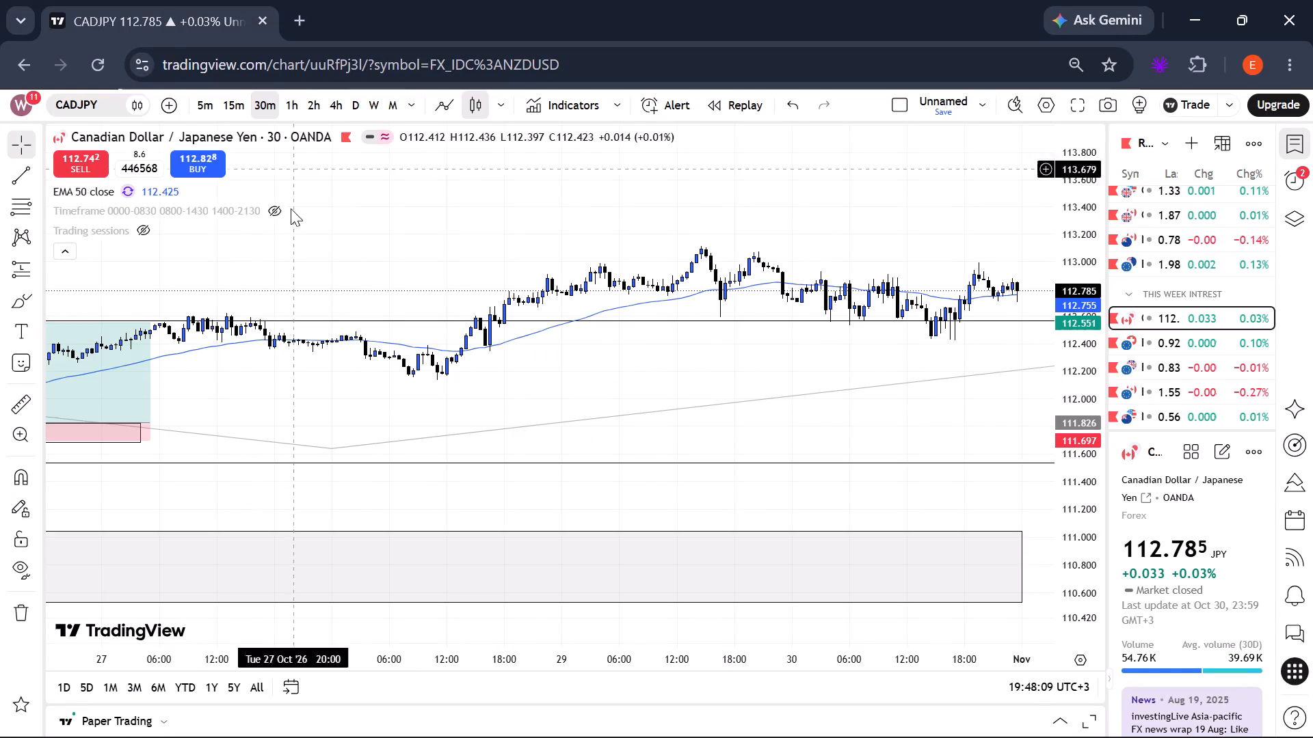
drag(308, 409, 453, 408)
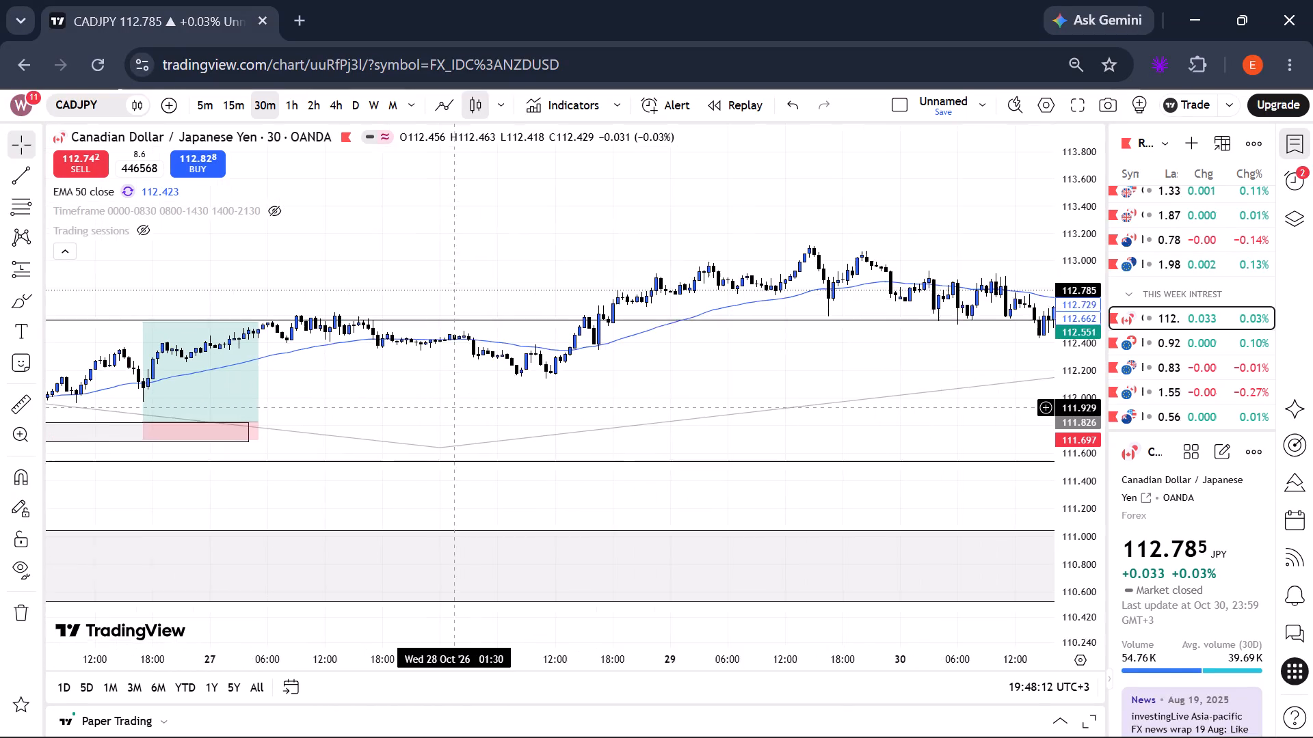
drag(453, 408, 622, 391)
drag(451, 397, 554, 396)
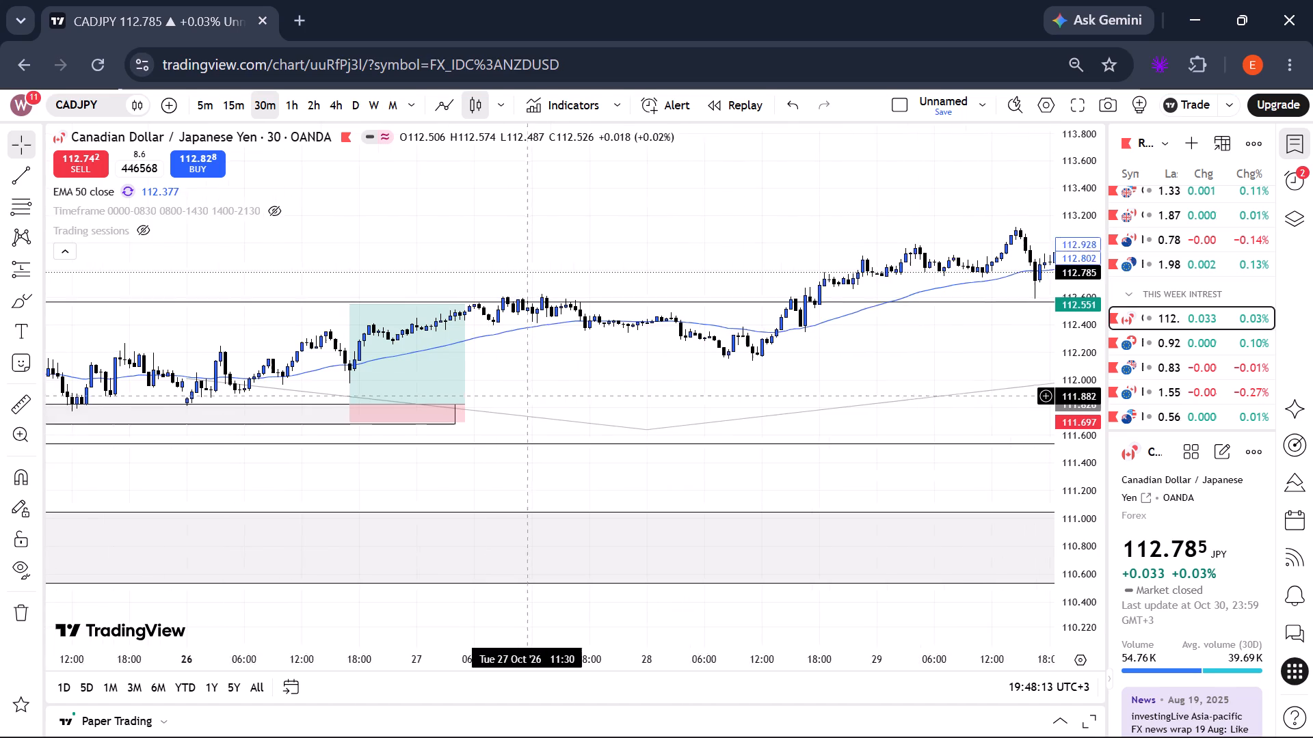
drag(554, 396, 676, 401)
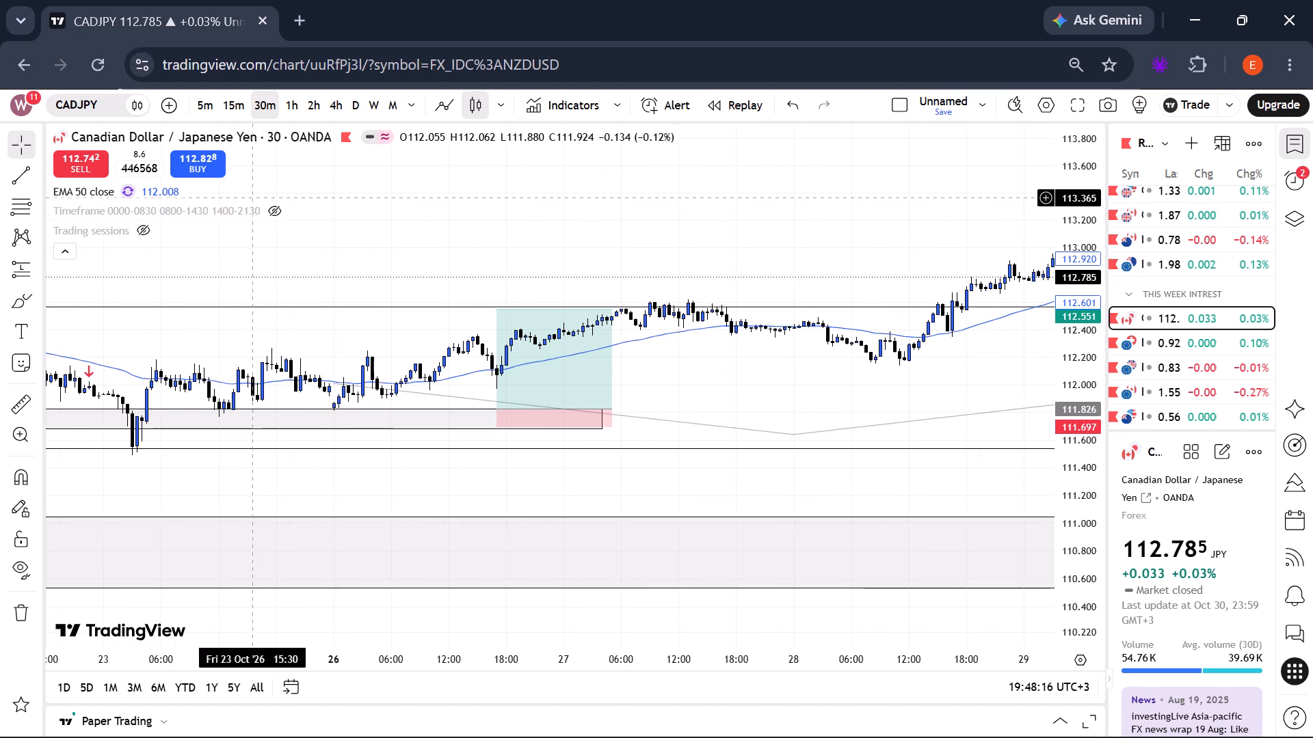
Switch the CADJPY chart to the 15-minute timeframe and examine price against the 50 EMA, marked zones and long position.
click(237, 108)
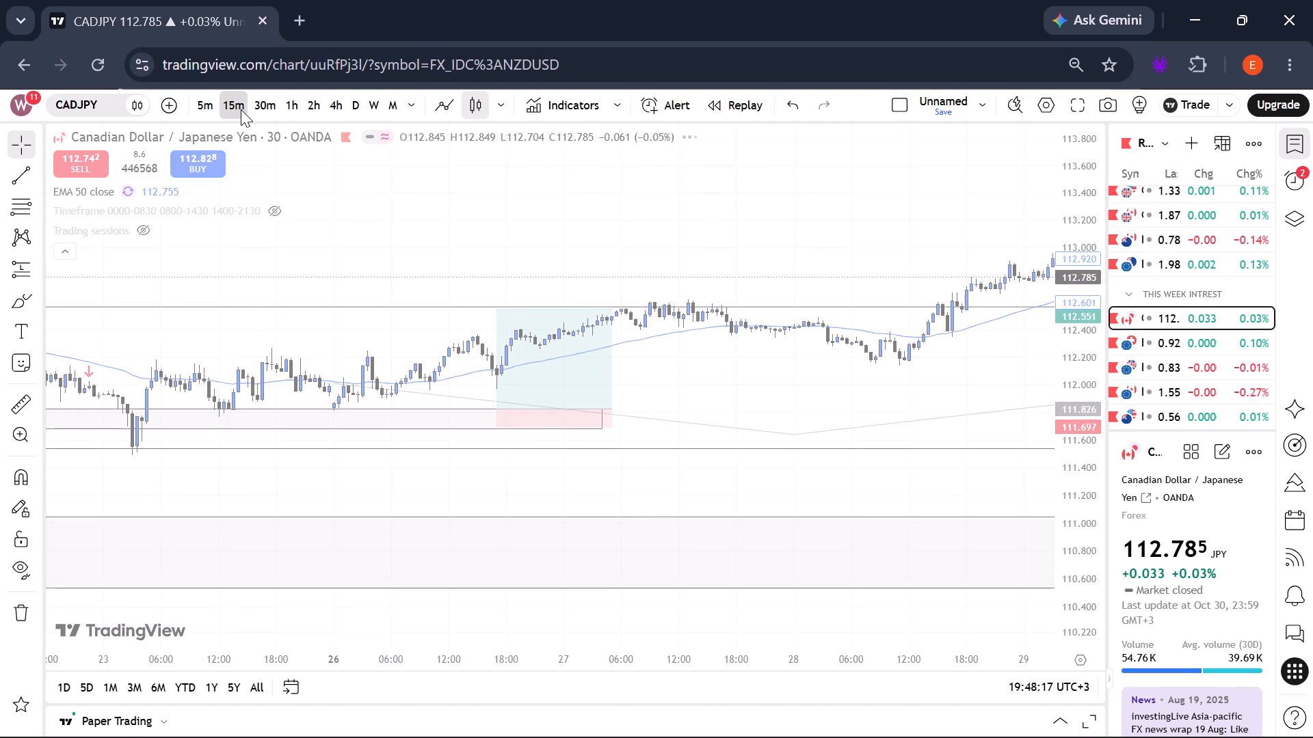
scroll(242, 120, down, 12)
scroll(242, 123, up, 6)
scroll(242, 123, down, 11)
scroll(395, 269, down, 12)
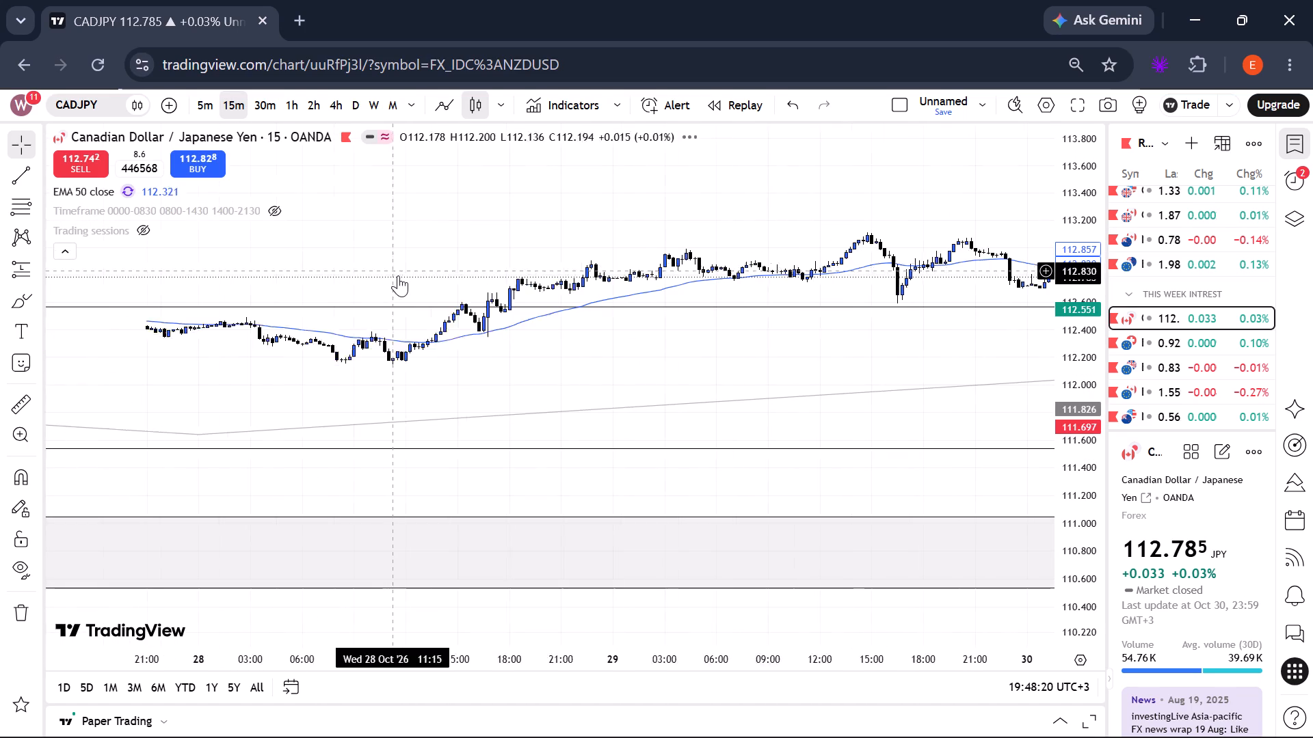
scroll(398, 275, down, 9)
scroll(398, 275, down, 20)
scroll(398, 275, down, 17)
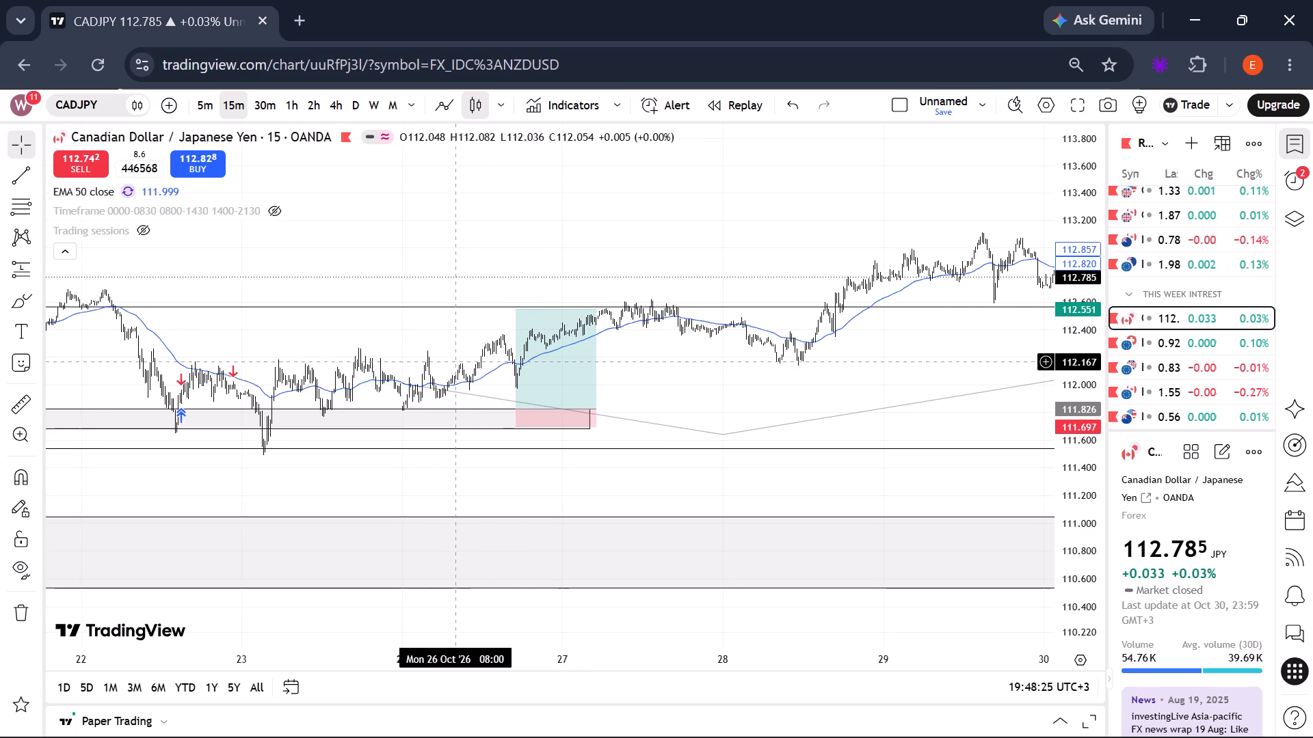
scroll(455, 361, up, 6)
scroll(455, 361, down, 4)
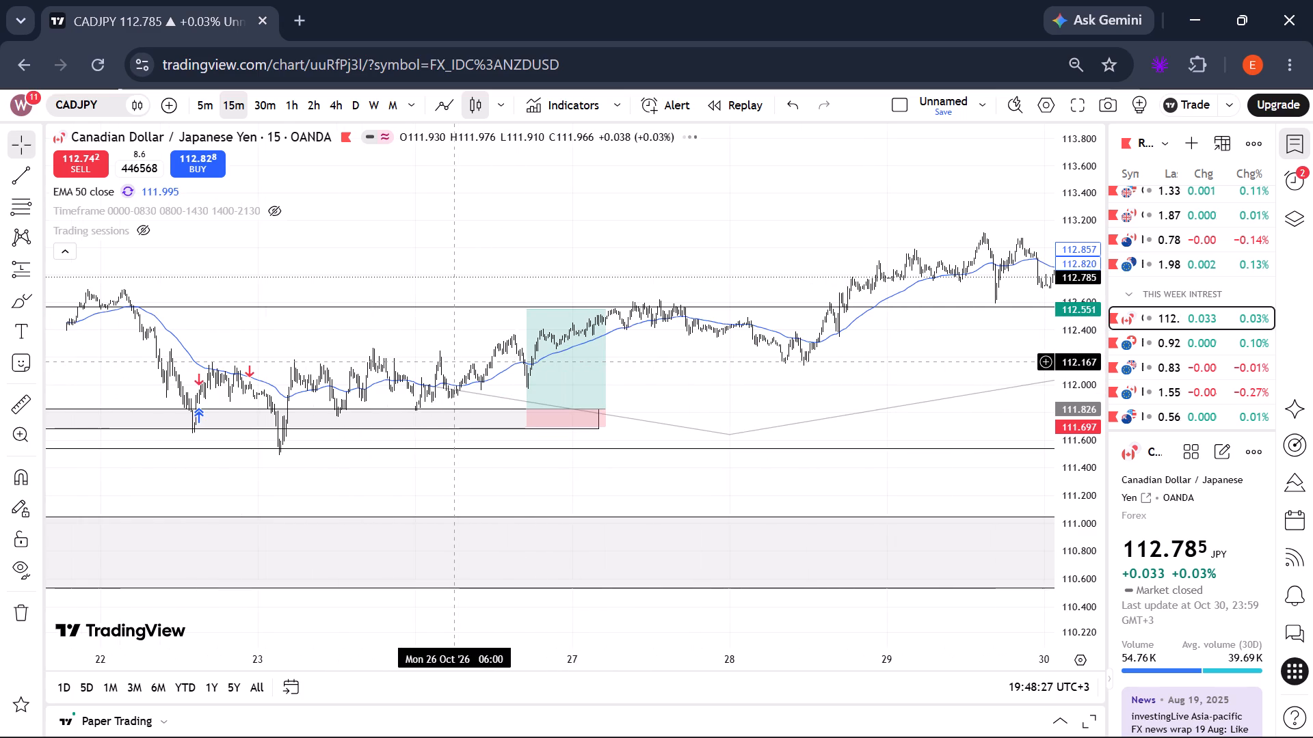
scroll(455, 361, down, 5)
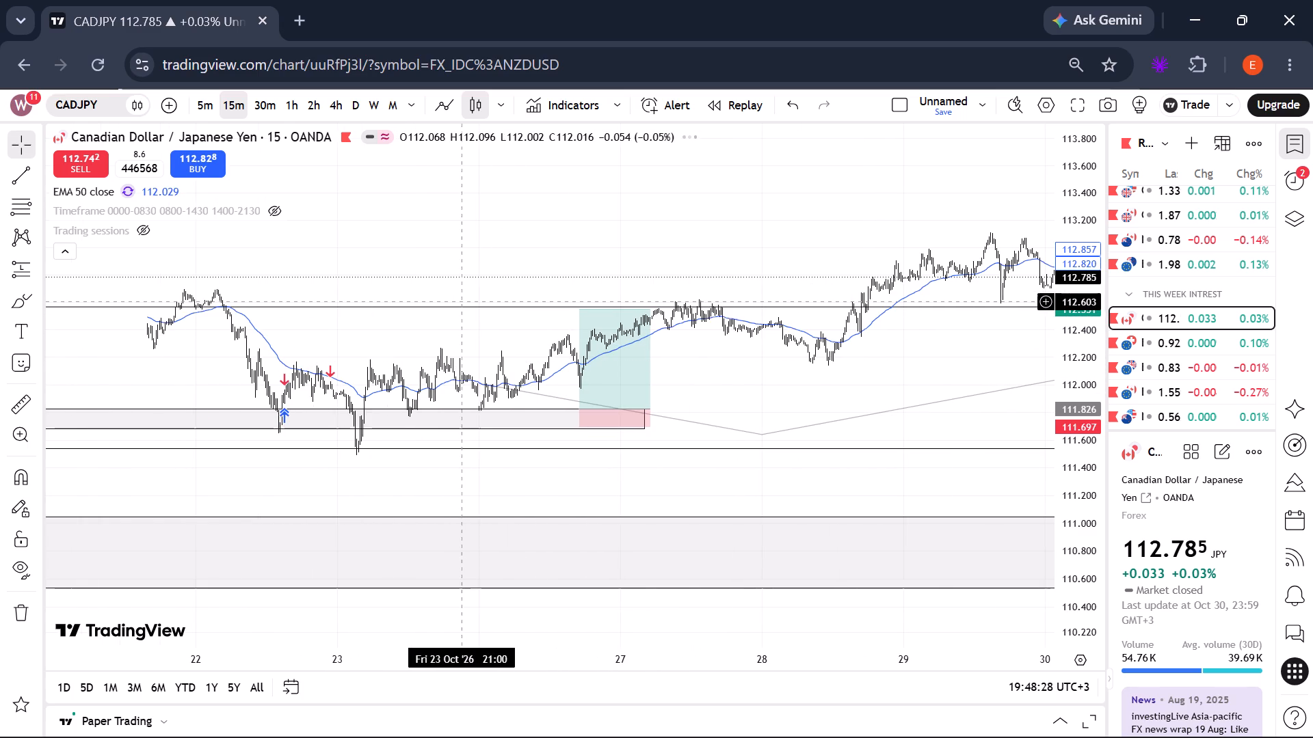
Return CADJPY to the daily timeframe and examine the latest candles alongside the checklist note, 50 EMA and marked zones.
click(363, 111)
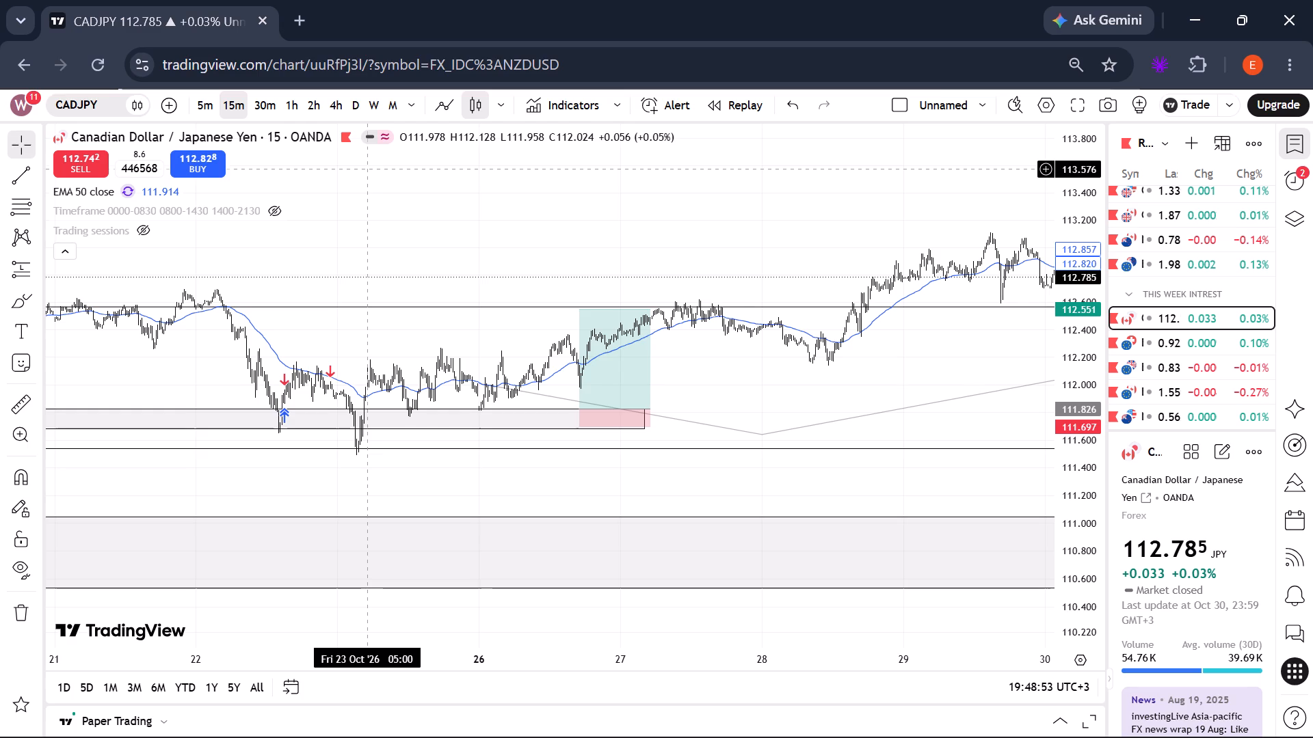
click(351, 110)
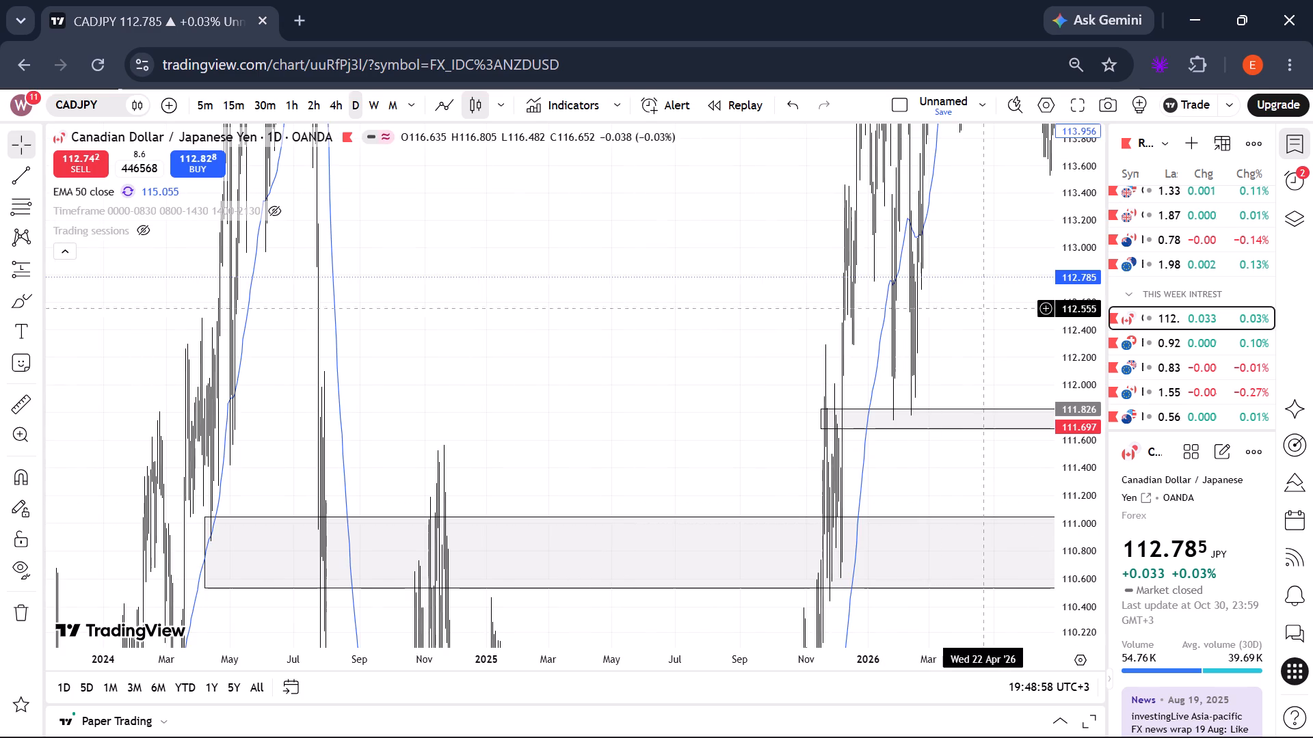
drag(972, 312, 429, 550)
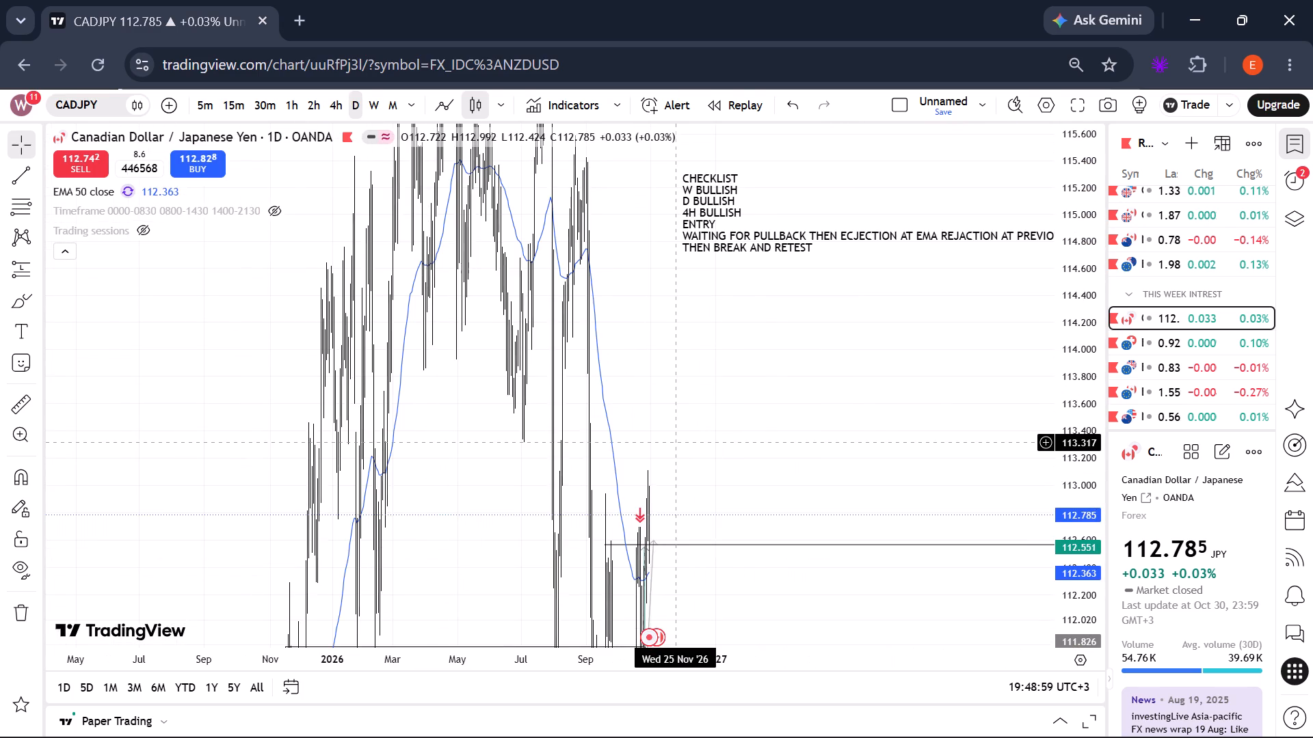
scroll(1080, 367, down, 20)
scroll(1080, 367, down, 5)
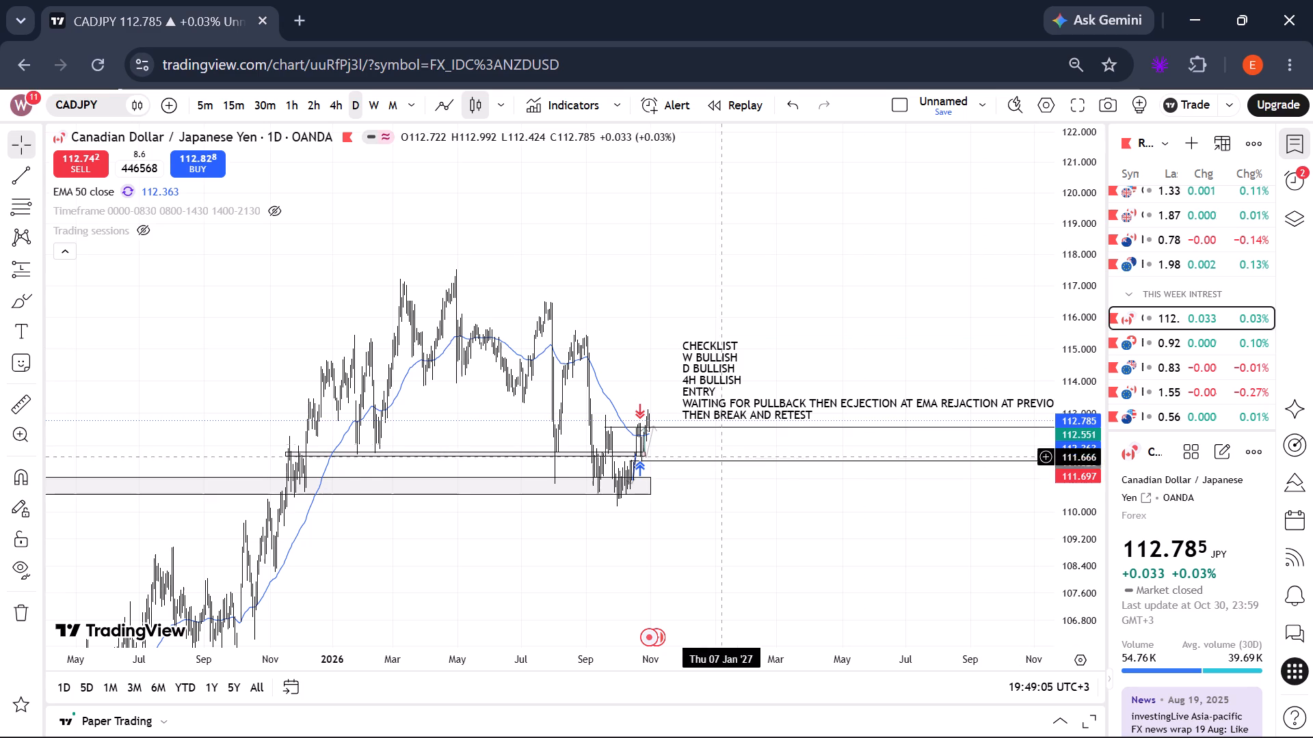
scroll(673, 344, up, 3)
scroll(673, 344, down, 8)
scroll(673, 344, up, 20)
scroll(673, 344, up, 3)
scroll(673, 344, up, 19)
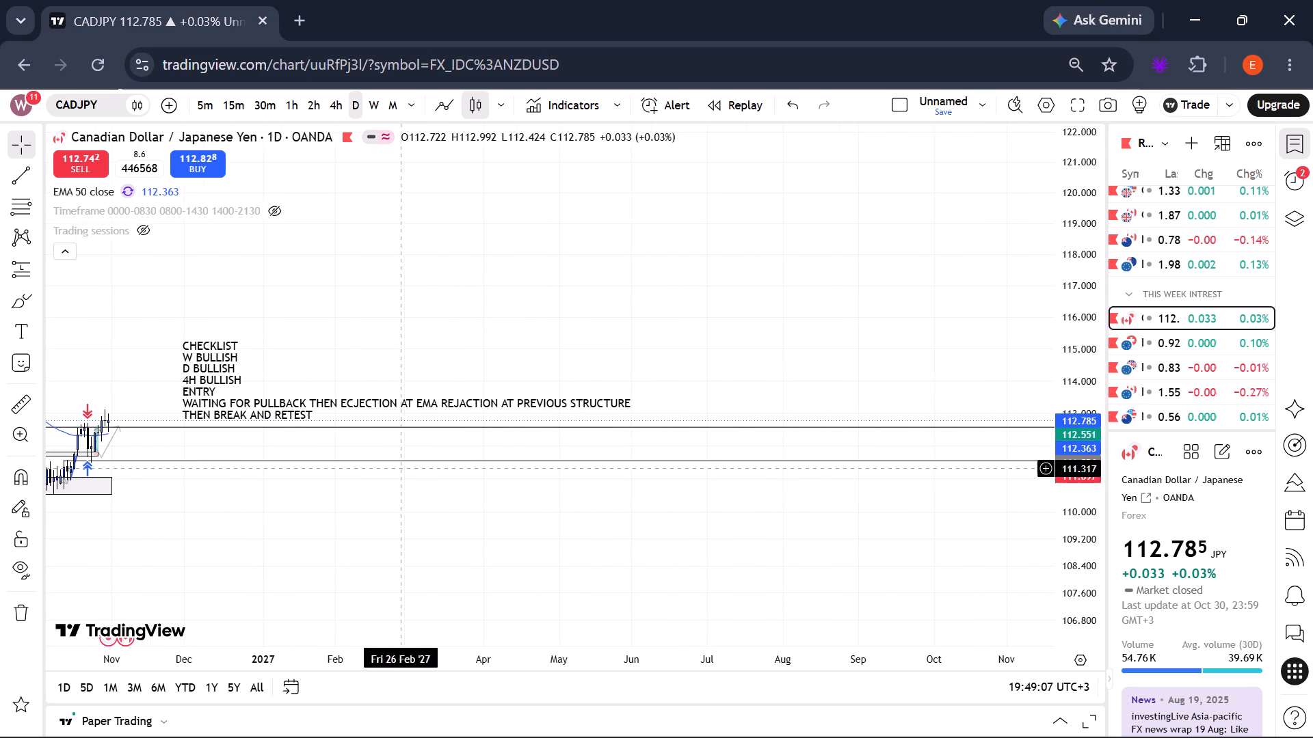
drag(349, 498, 1105, 455)
drag(1116, 448, 1165, 420)
scroll(863, 361, up, 11)
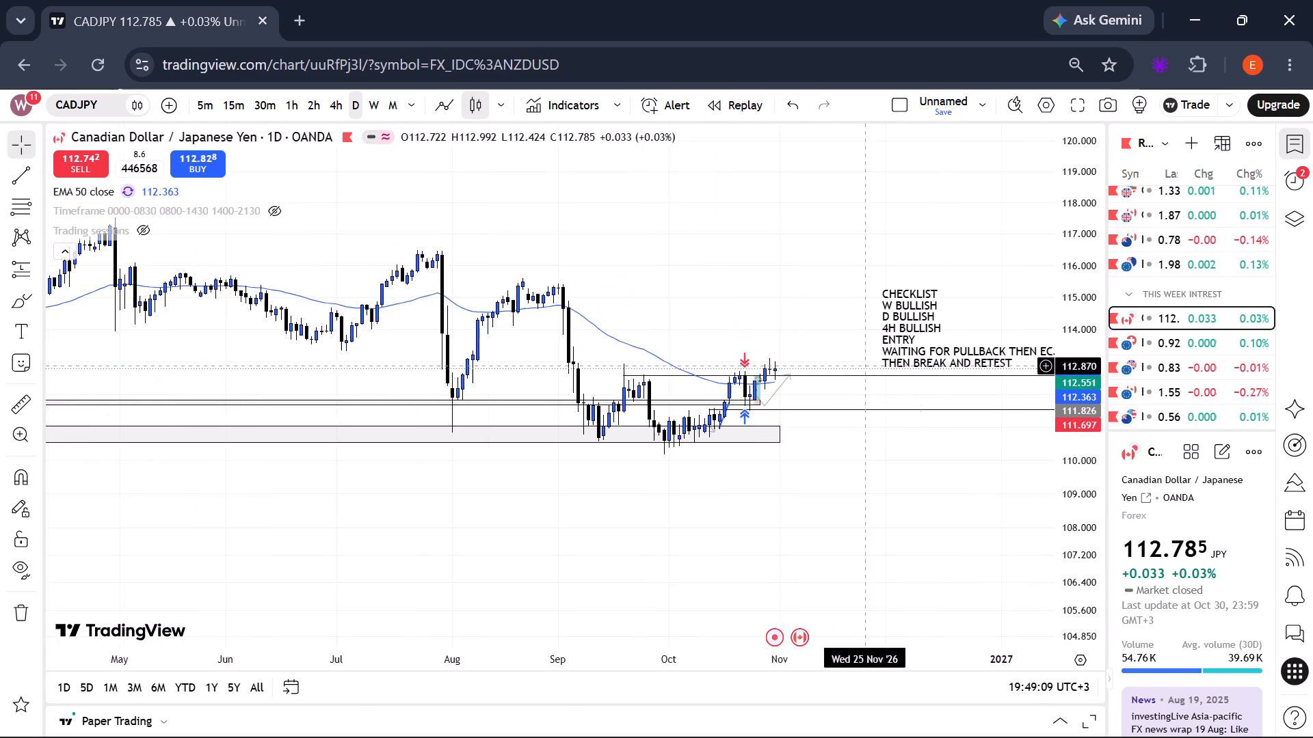
scroll(1086, 417, down, 17)
scroll(1086, 416, up, 16)
scroll(1086, 416, up, 20)
scroll(1086, 416, up, 1)
scroll(1086, 416, down, 6)
scroll(1086, 416, up, 12)
scroll(1086, 416, down, 6)
scroll(1086, 416, up, 14)
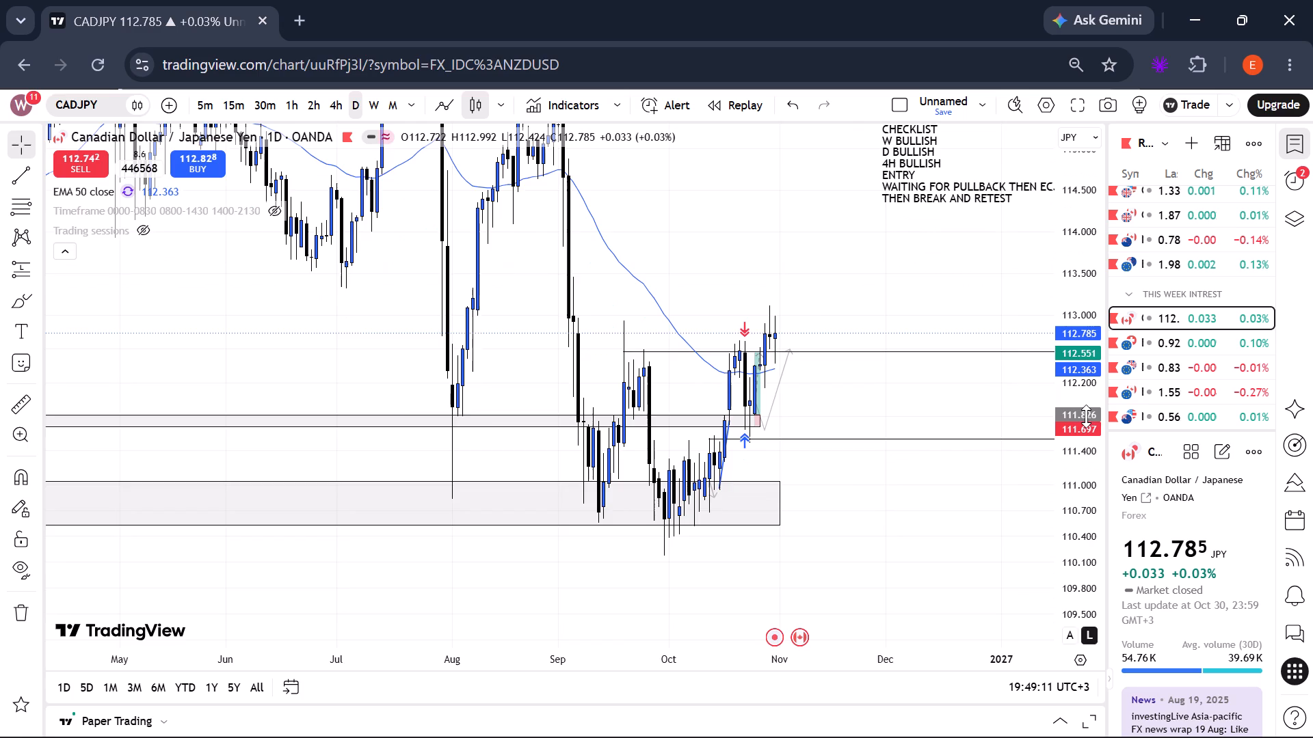
Raise the profit target of the 26 October long position on the daily chart to about 112.964.
scroll(834, 417, up, 20)
scroll(834, 417, up, 20)
scroll(834, 417, up, 9)
drag(727, 415, 1202, 564)
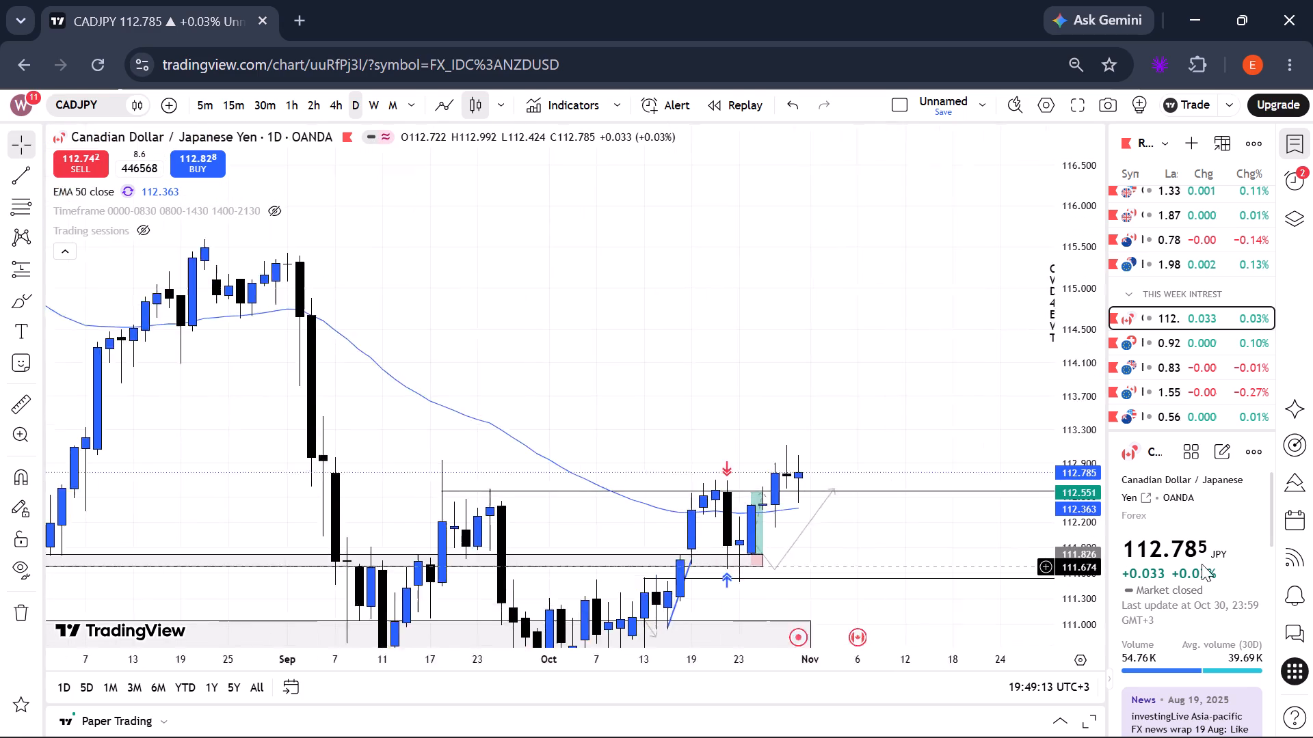
drag(1202, 564, 1225, 525)
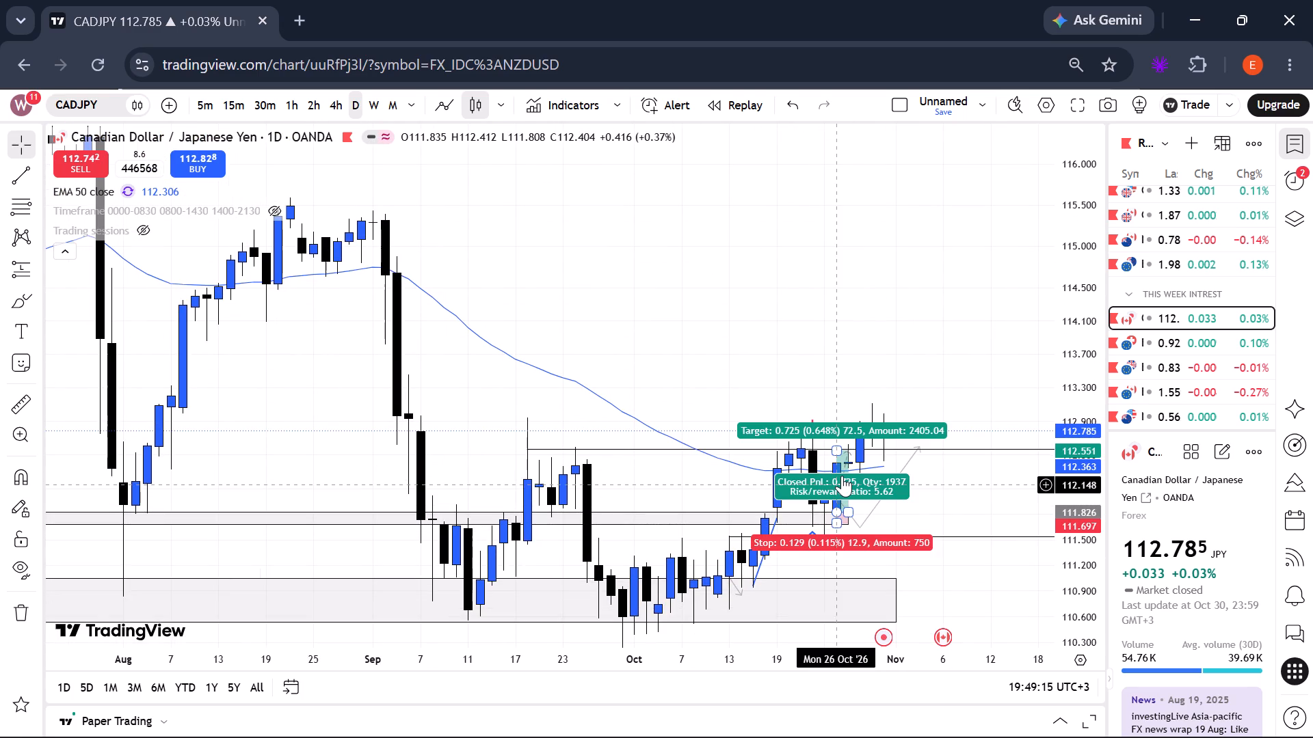
drag(837, 447, 841, 418)
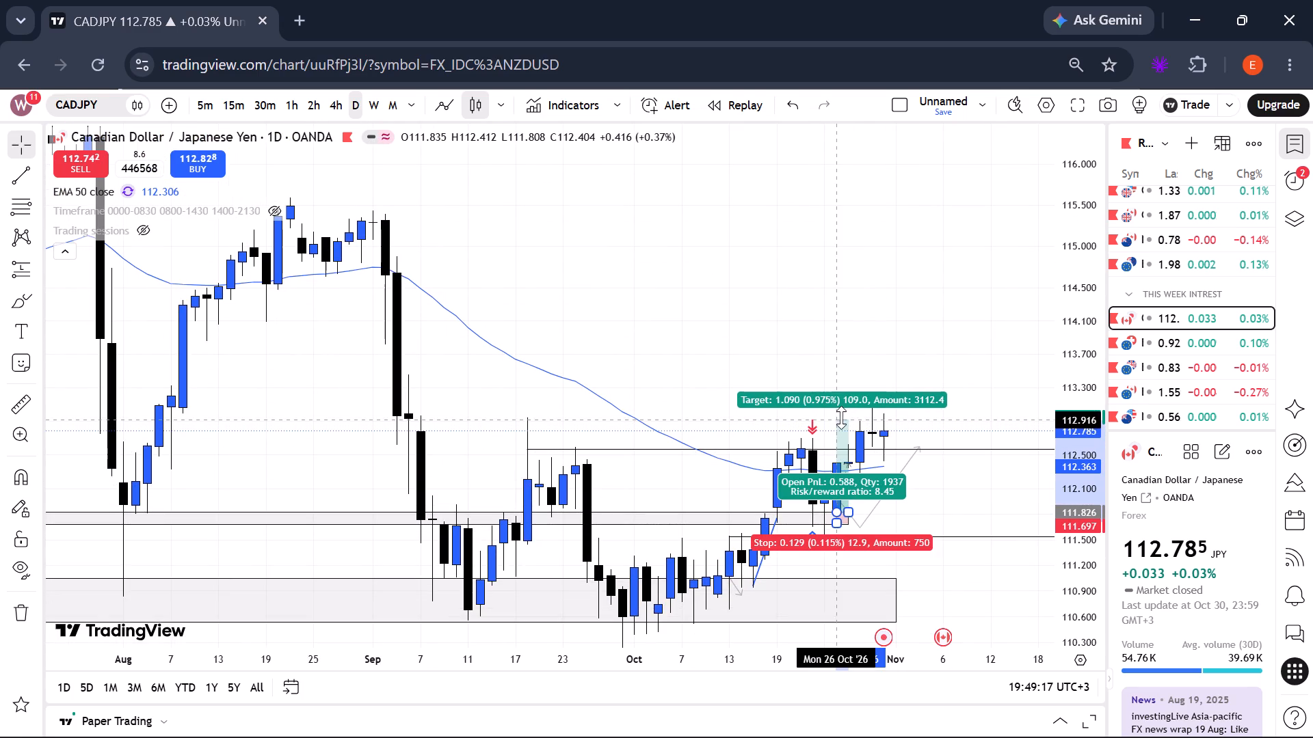
drag(841, 418, 843, 416)
click(873, 365)
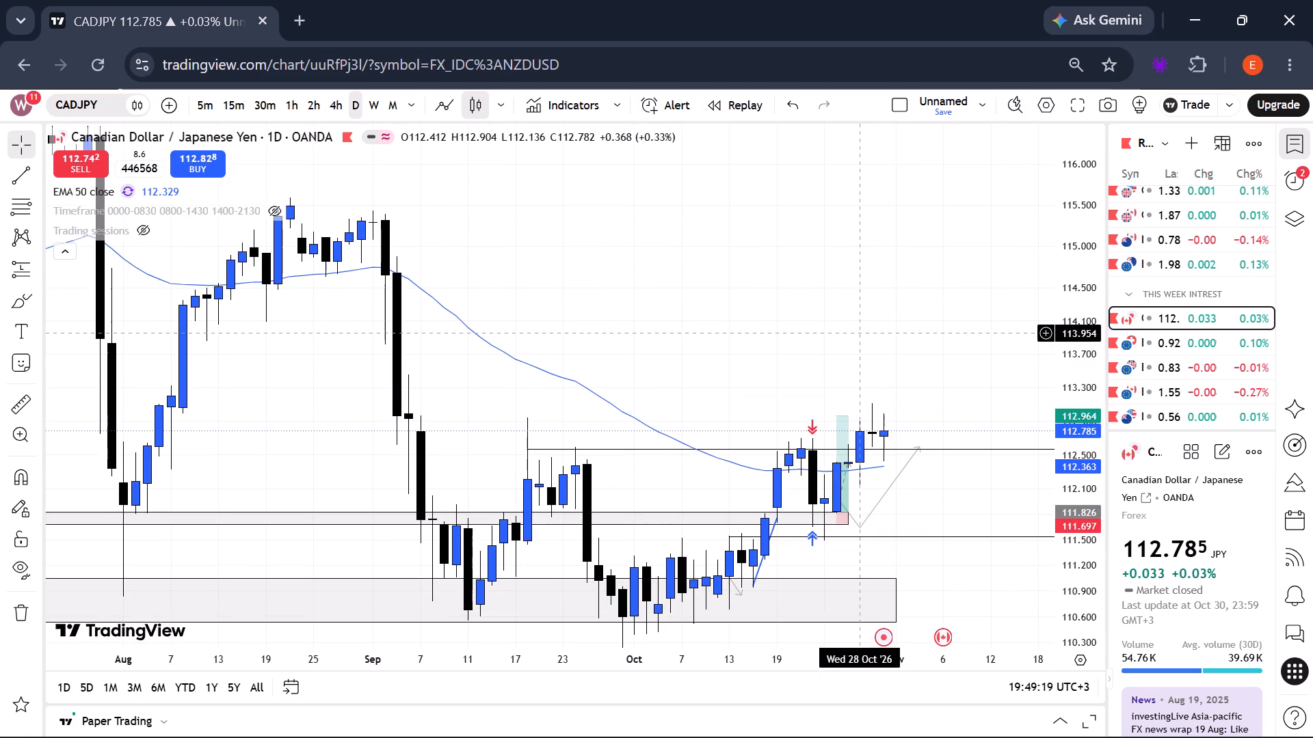
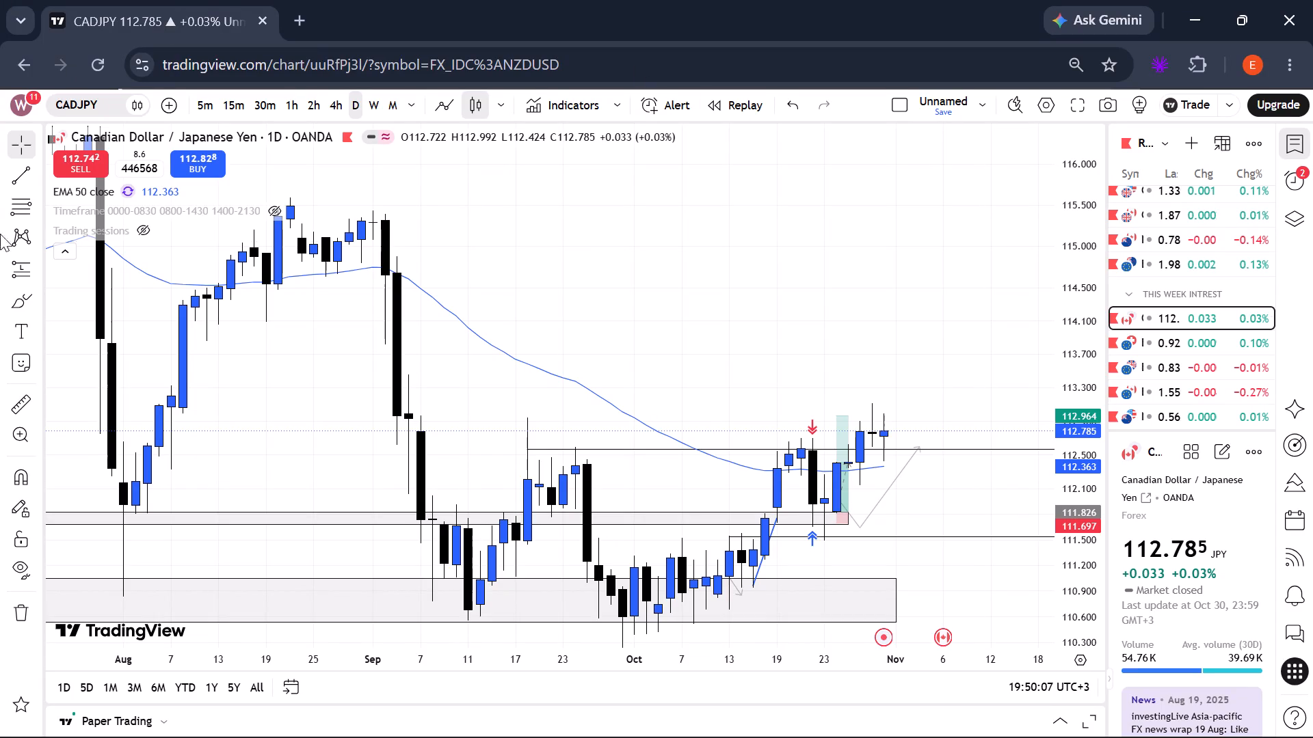
Open EURCHF from the THIS WEEK INTREST watchlist and examine its daily price action against the 50 EMA, D AOI and marked support levels.
right_click(0, 129)
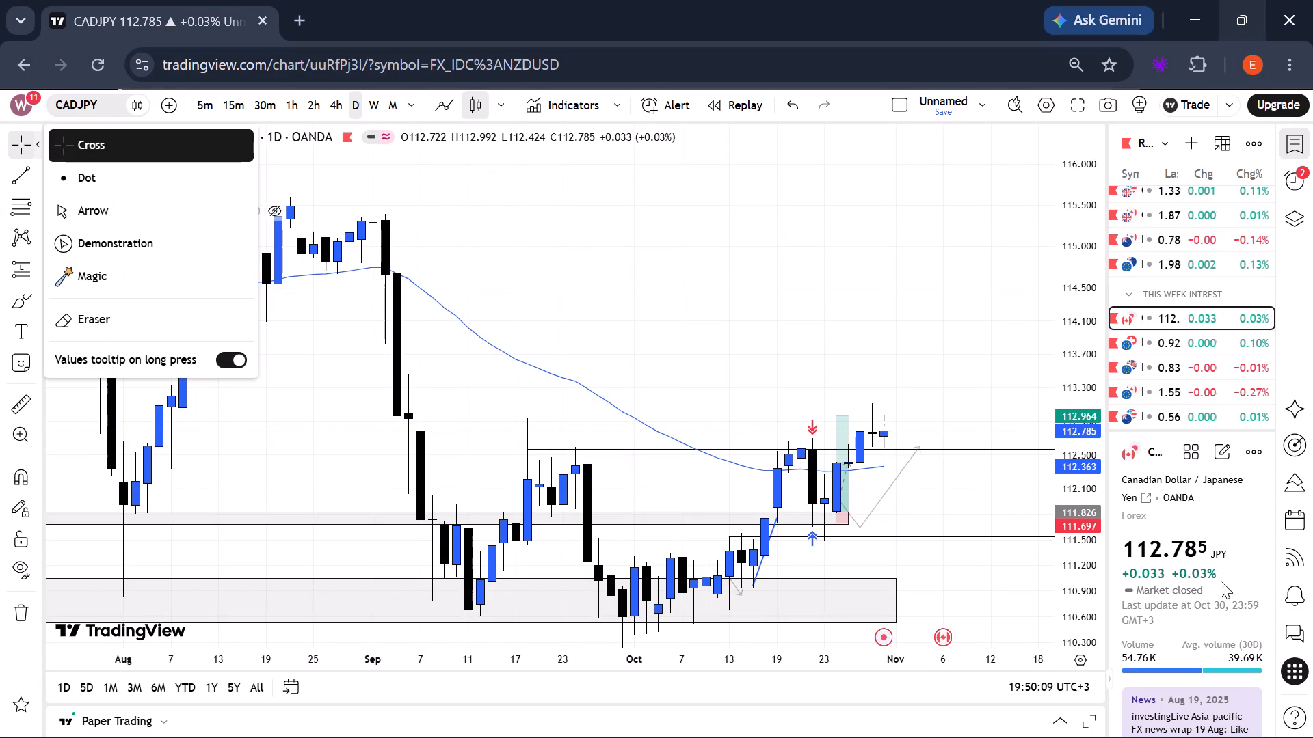
click(1150, 338)
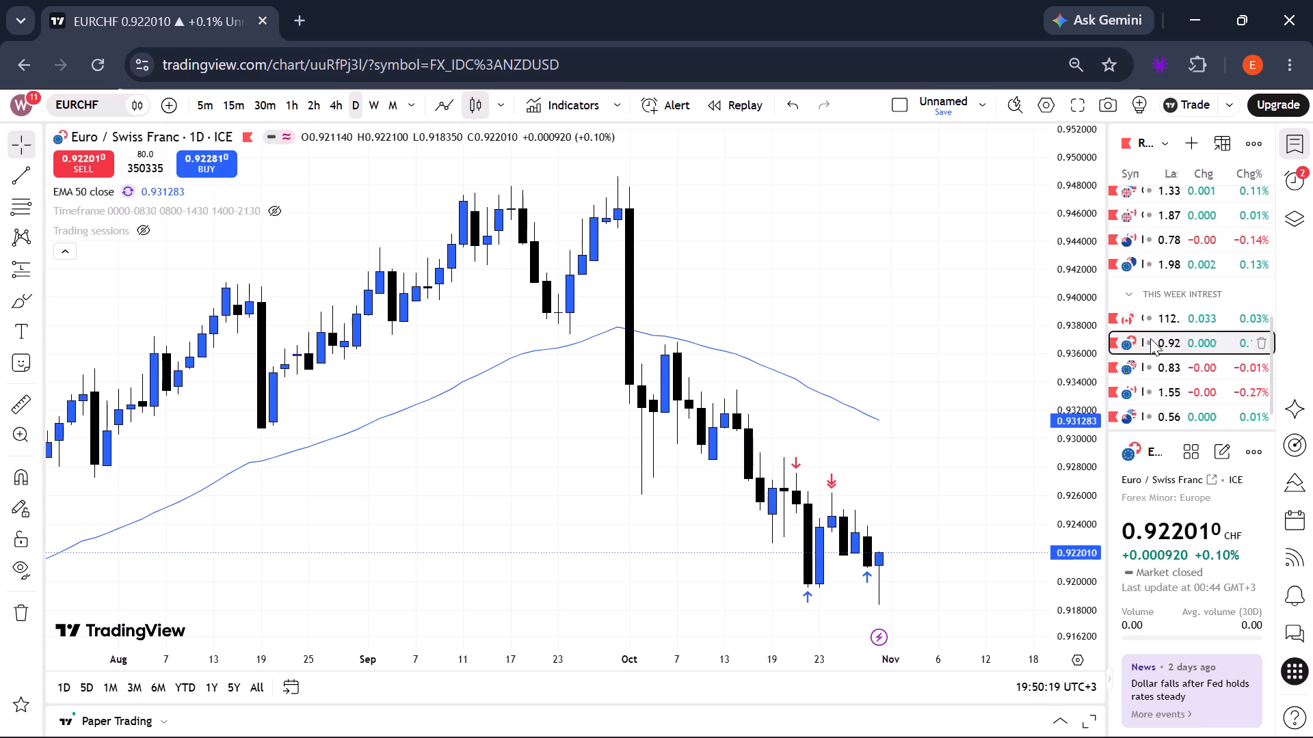
scroll(1150, 338, down, 3)
scroll(1150, 338, up, 6)
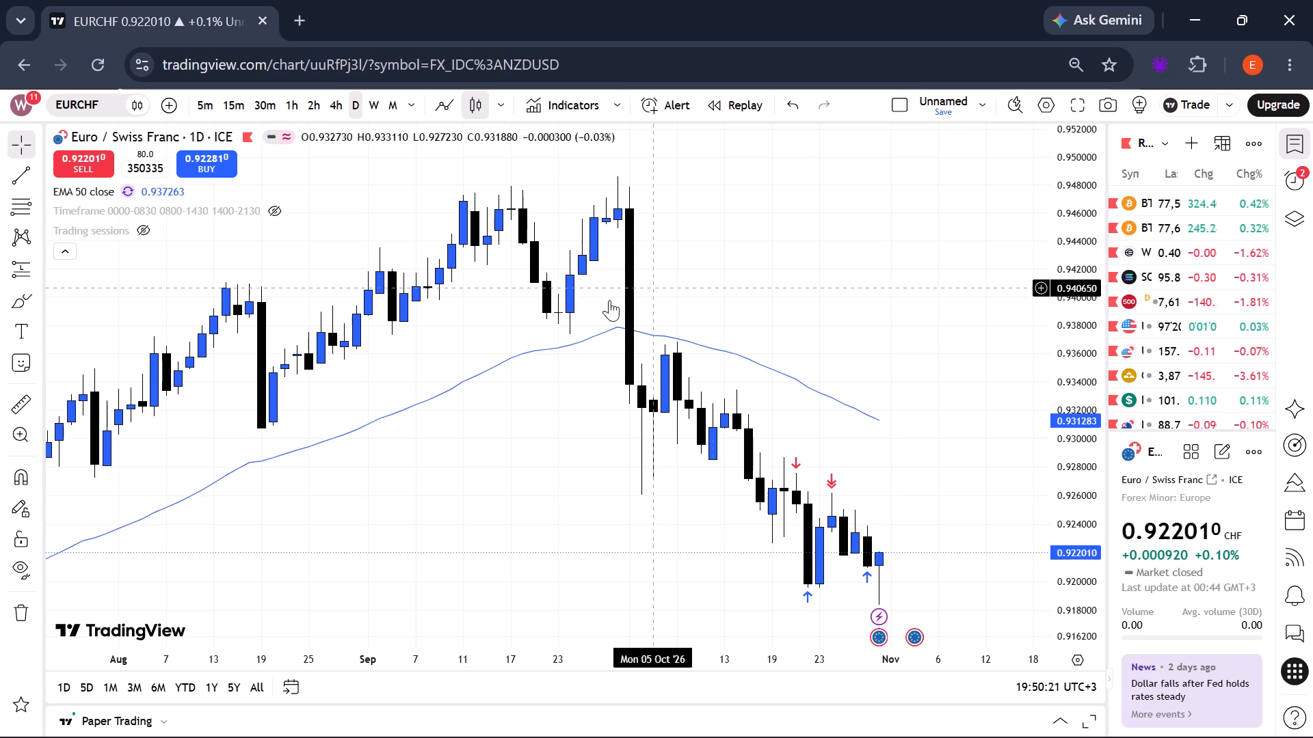
scroll(622, 305, down, 7)
scroll(624, 306, up, 8)
scroll(631, 307, down, 8)
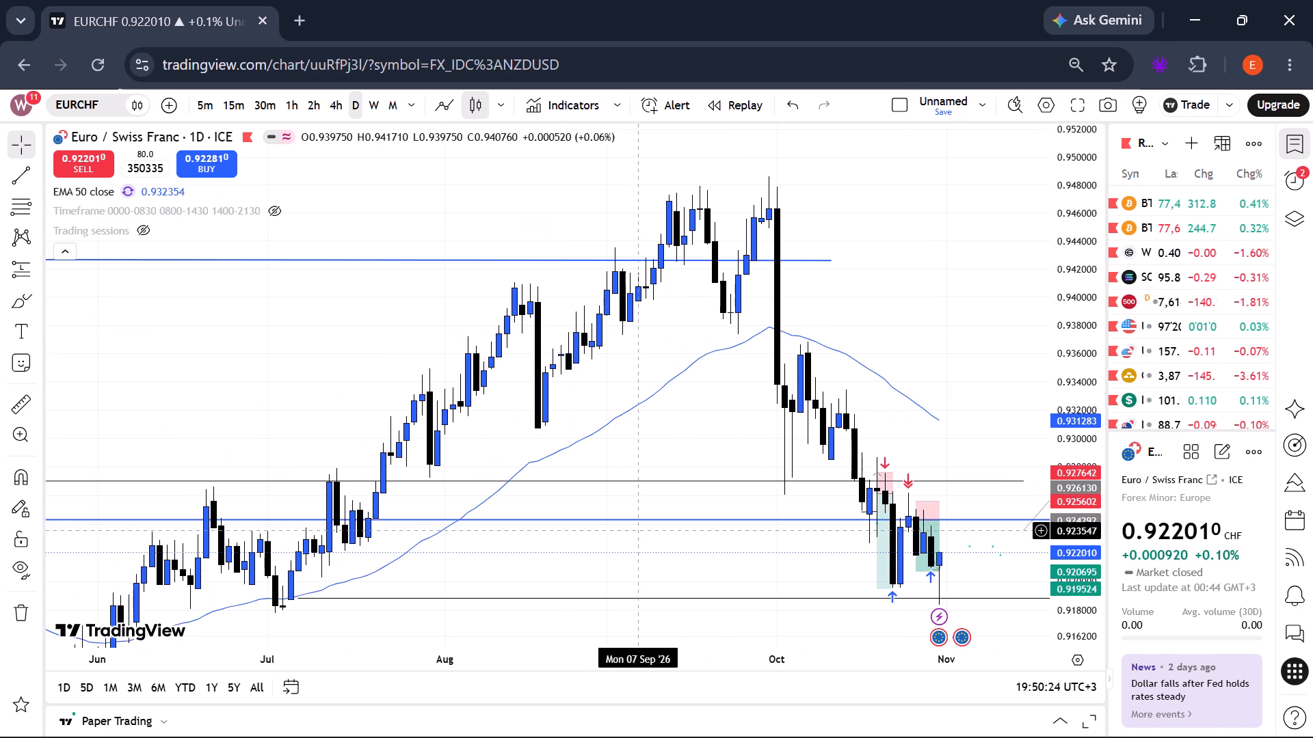
drag(619, 560, 784, 353)
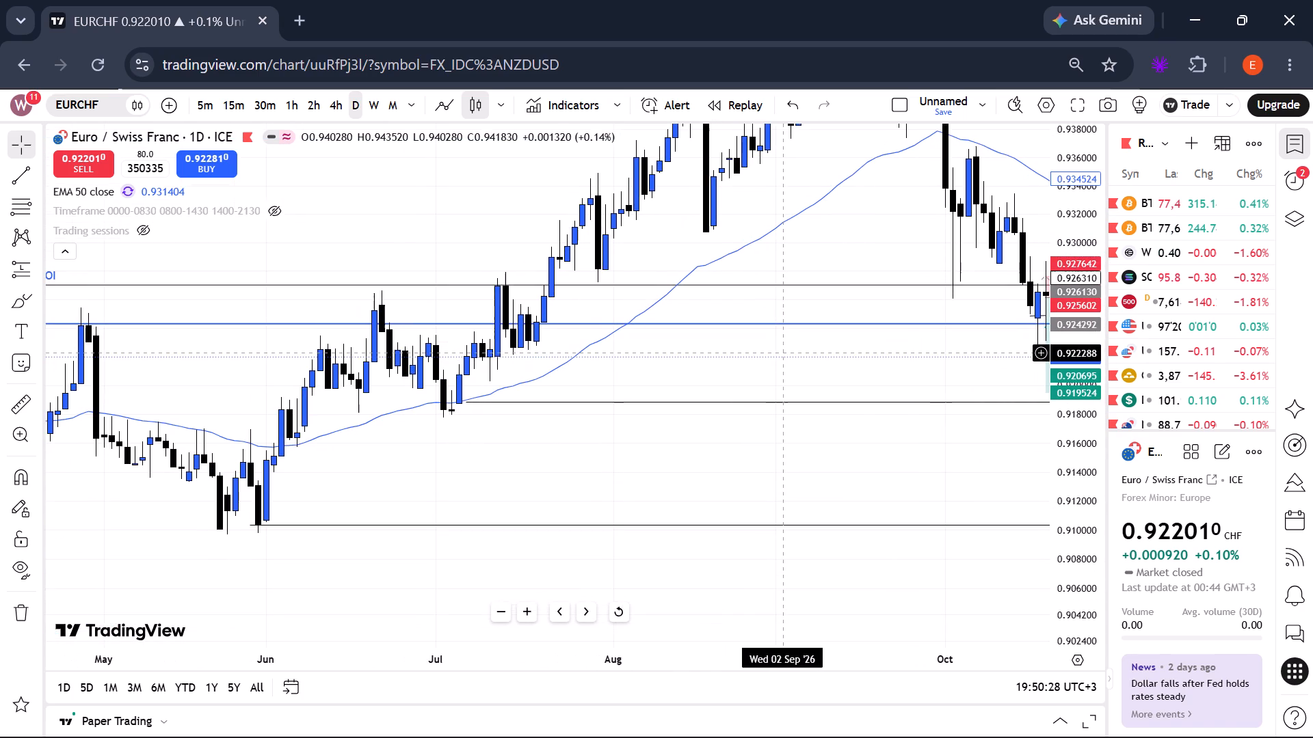
drag(784, 353, 751, 365)
scroll(715, 370, down, 19)
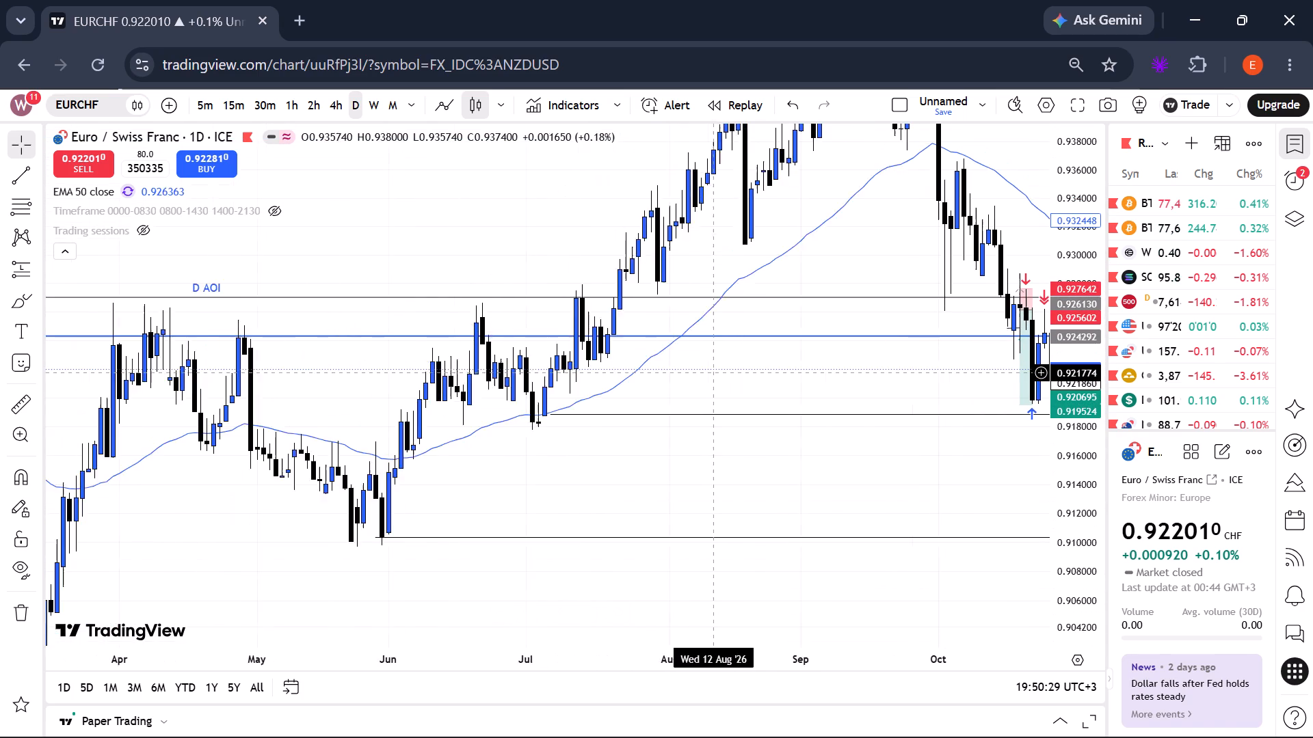
scroll(715, 372, up, 3)
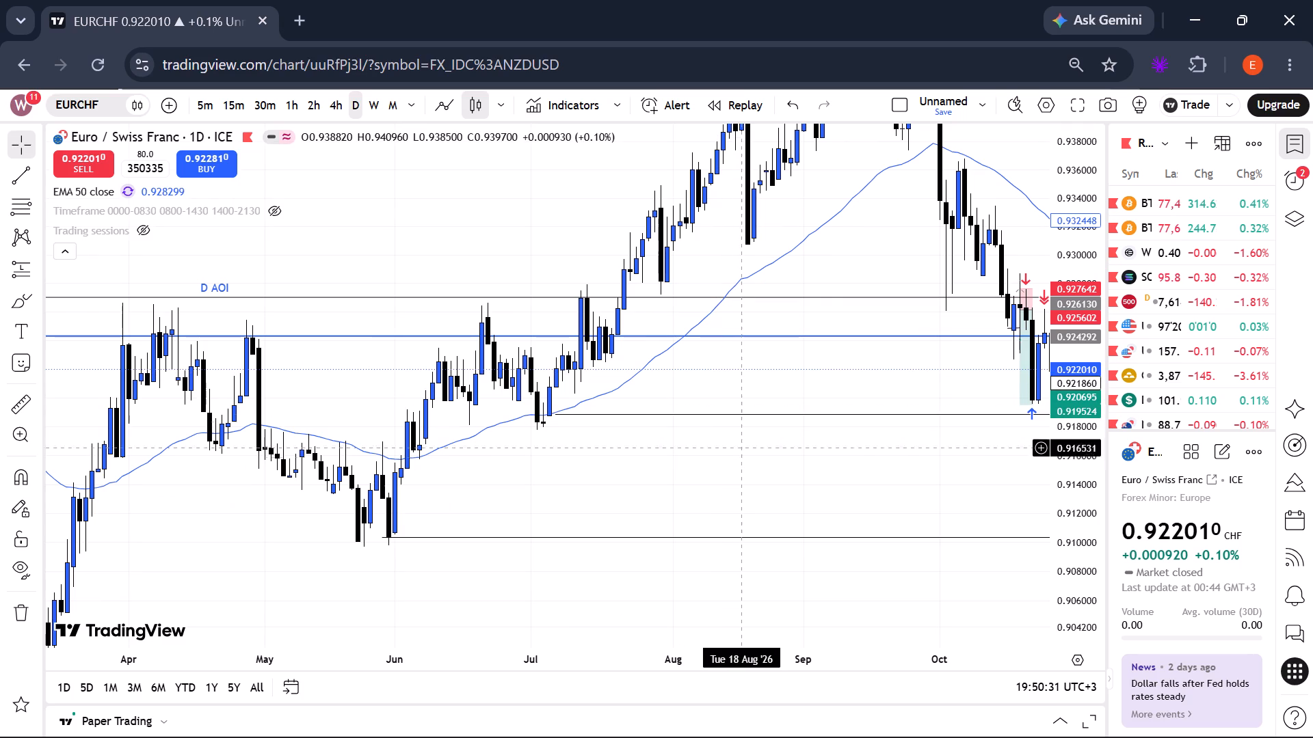
drag(741, 467, 625, 472)
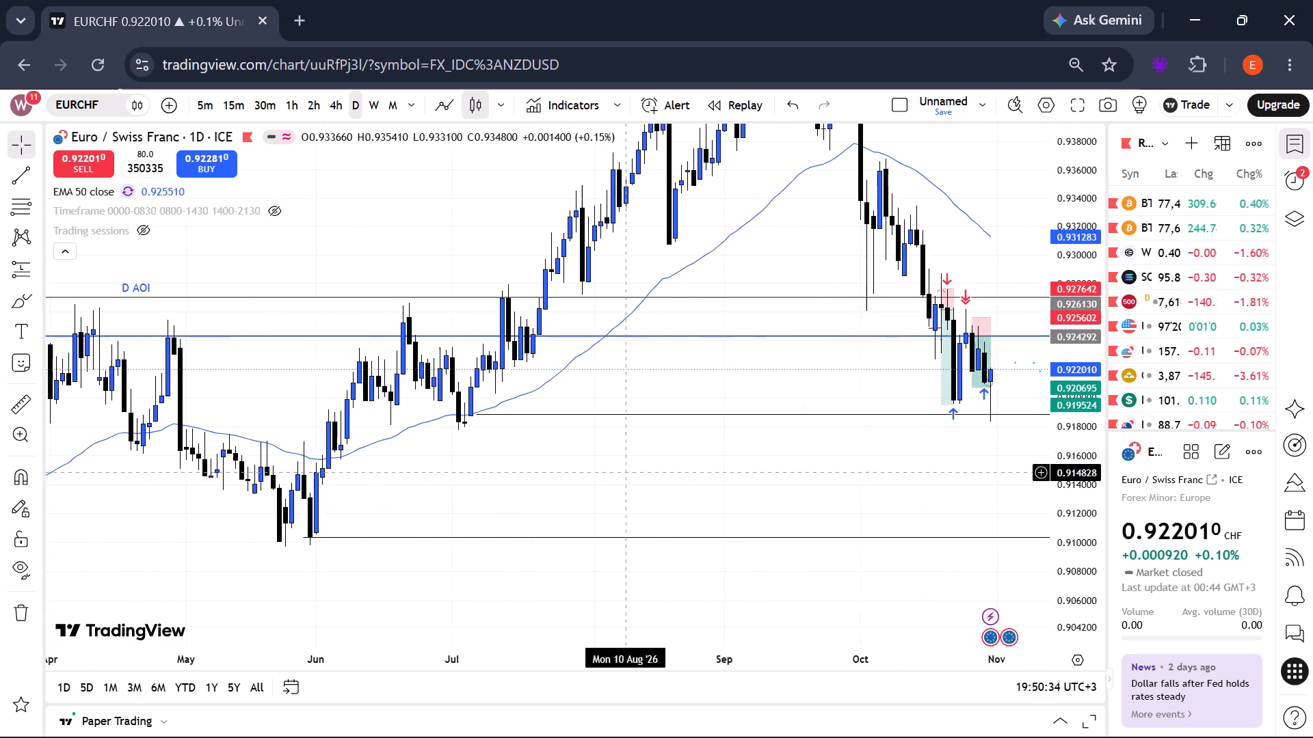
drag(625, 472, 666, 461)
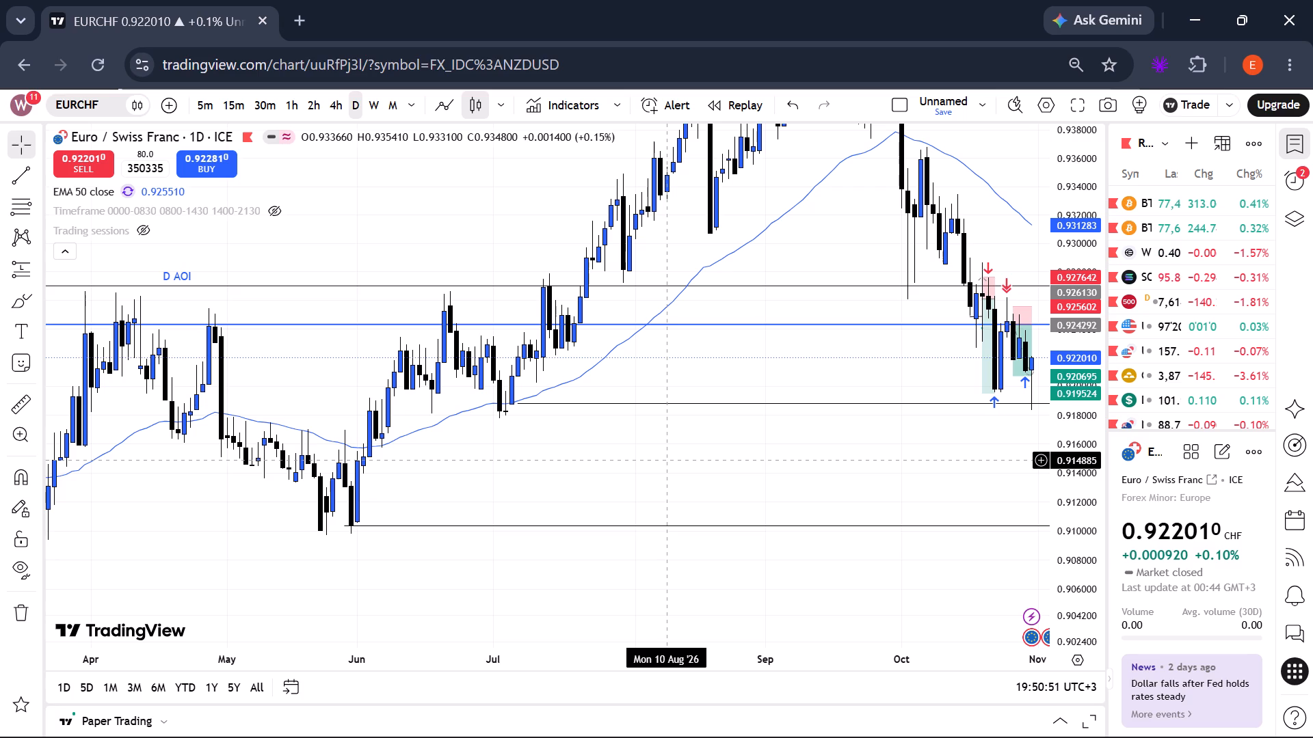
Compare EURCHF's earlier 2026 daily swings around the D AOI and support lines with the October candles and short positions.
scroll(566, 457, down, 15)
scroll(566, 457, up, 6)
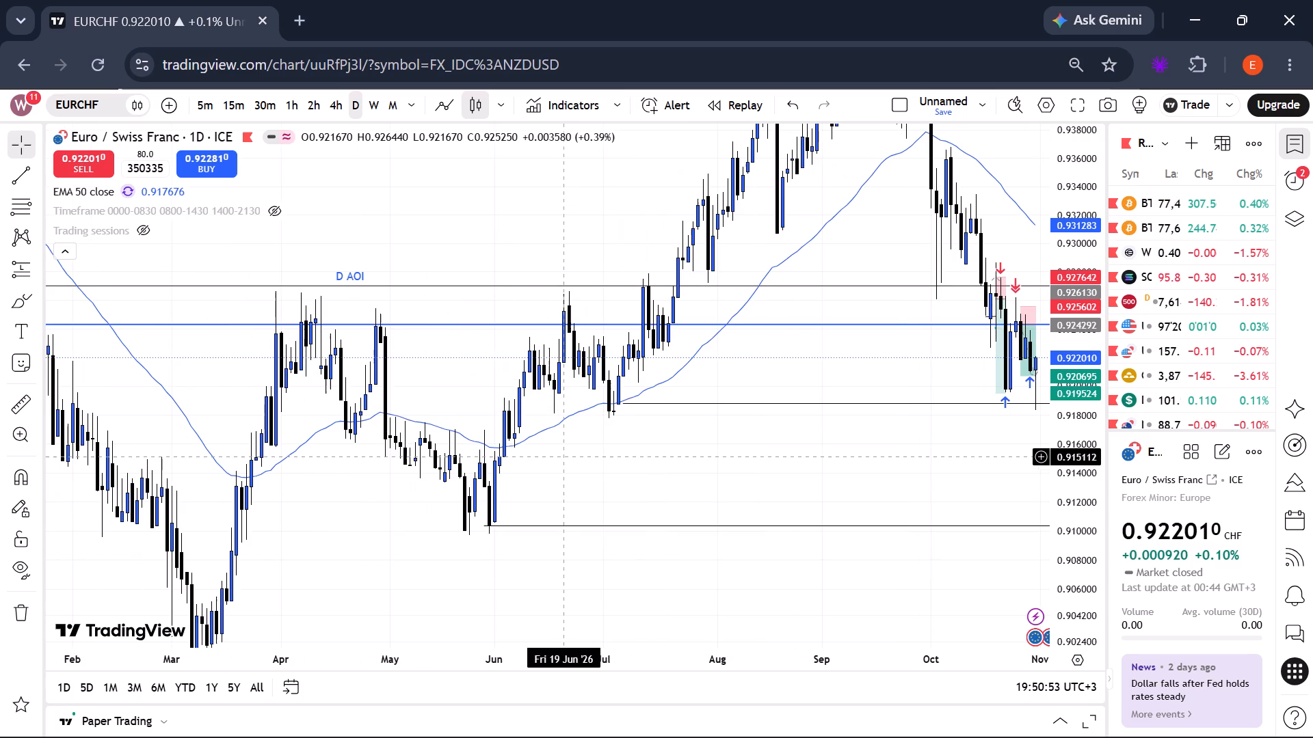
drag(370, 477, 514, 521)
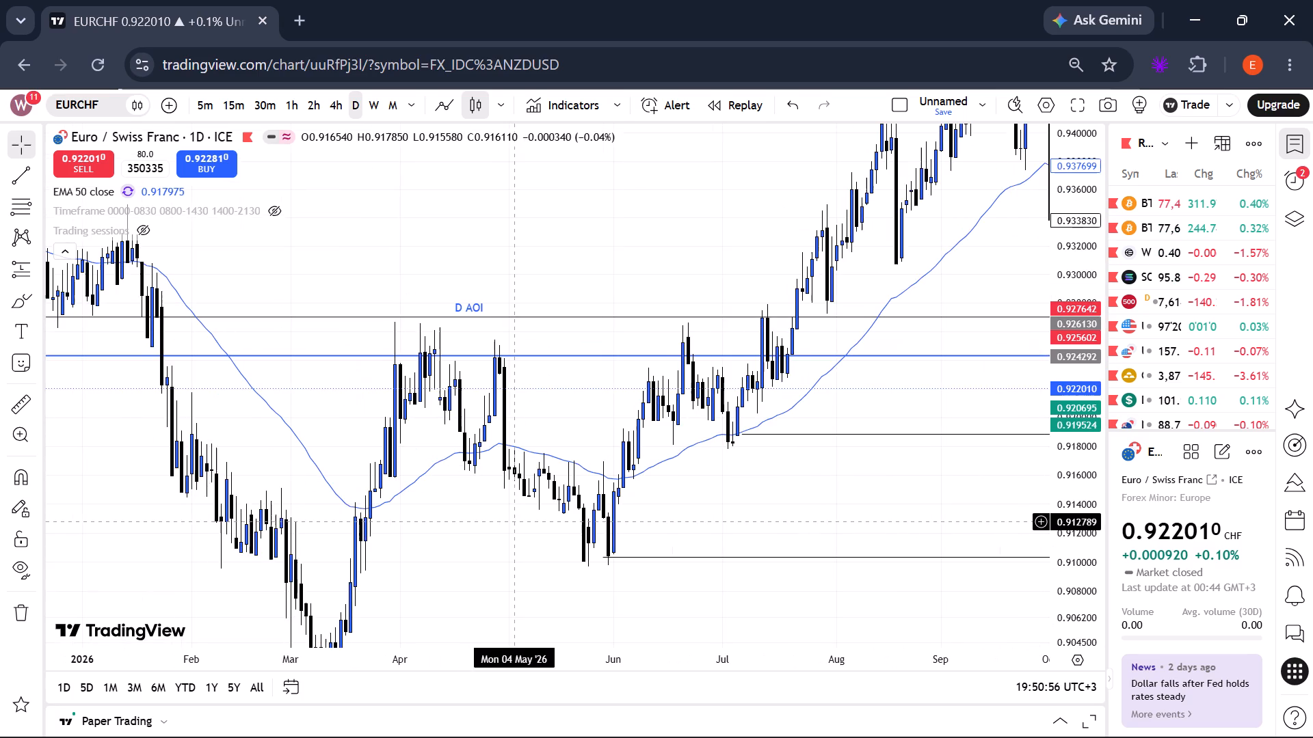
drag(514, 521, 389, 487)
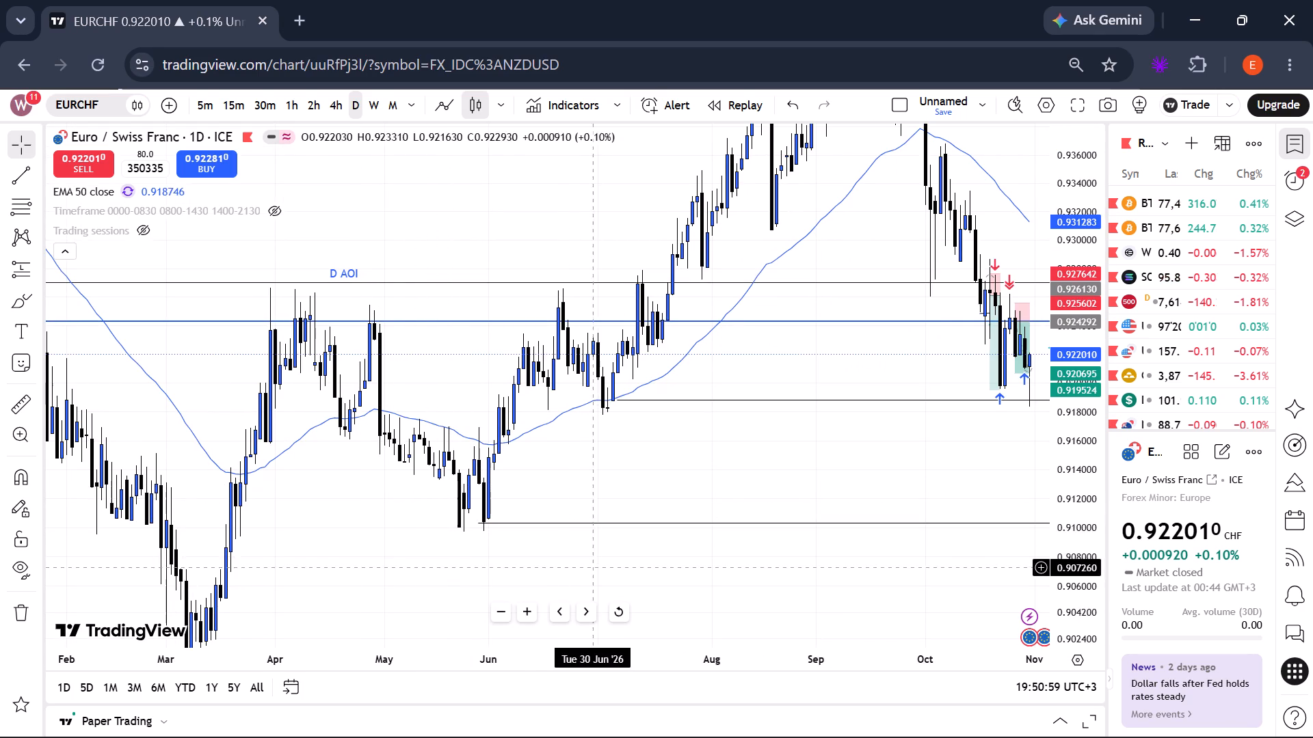
drag(695, 471, 606, 480)
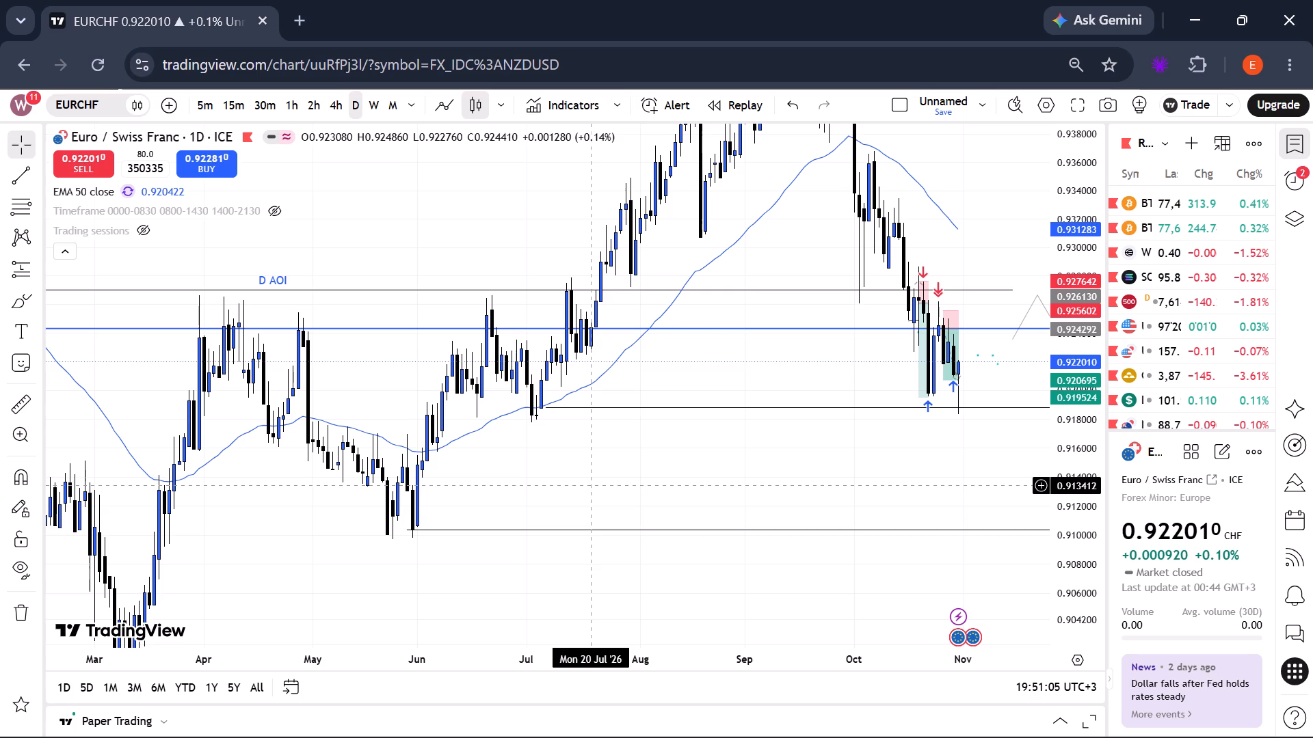
scroll(727, 476, down, 13)
scroll(731, 478, up, 20)
scroll(731, 478, up, 16)
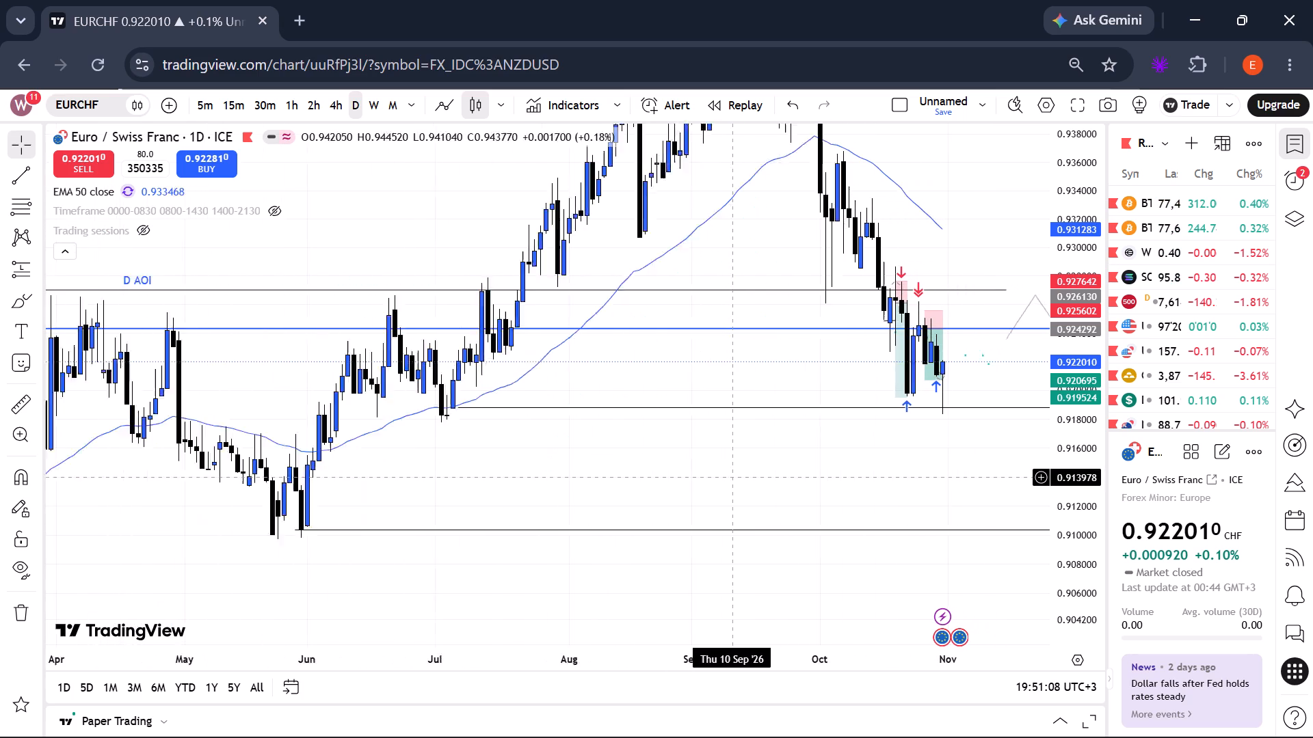
scroll(731, 478, up, 11)
scroll(731, 478, up, 13)
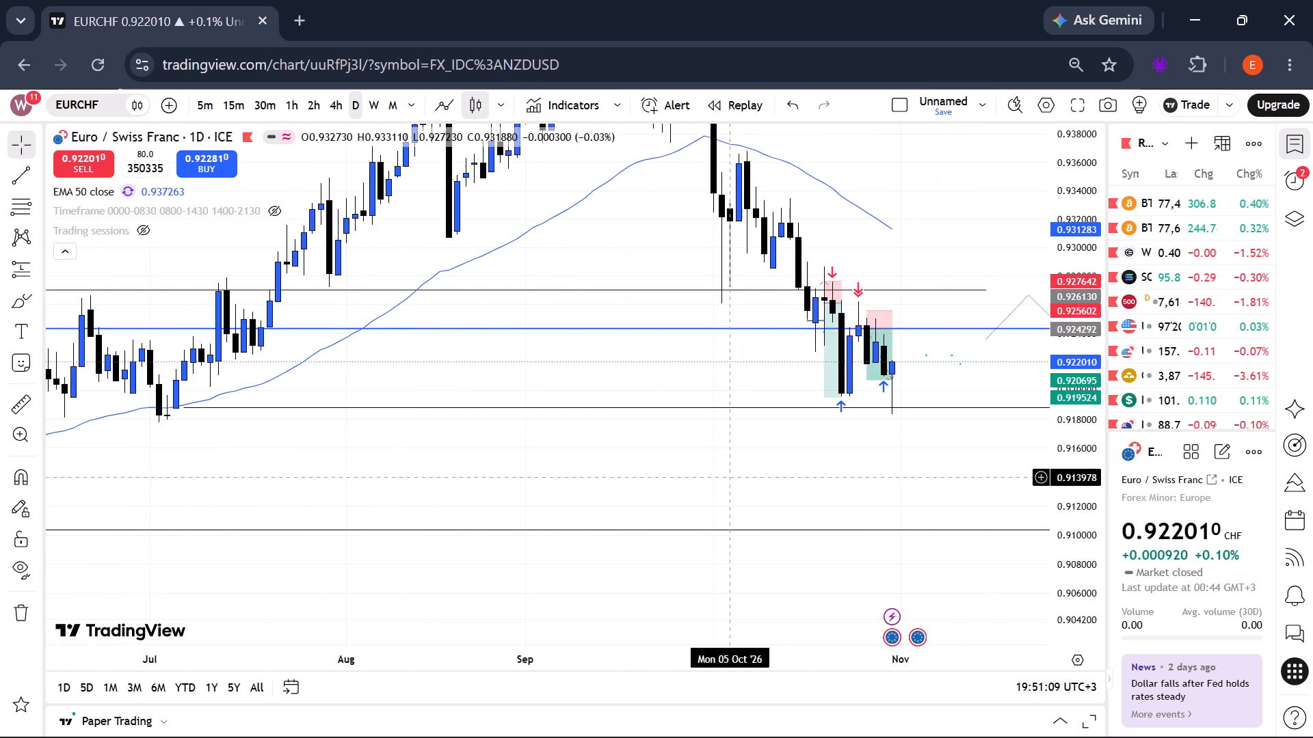
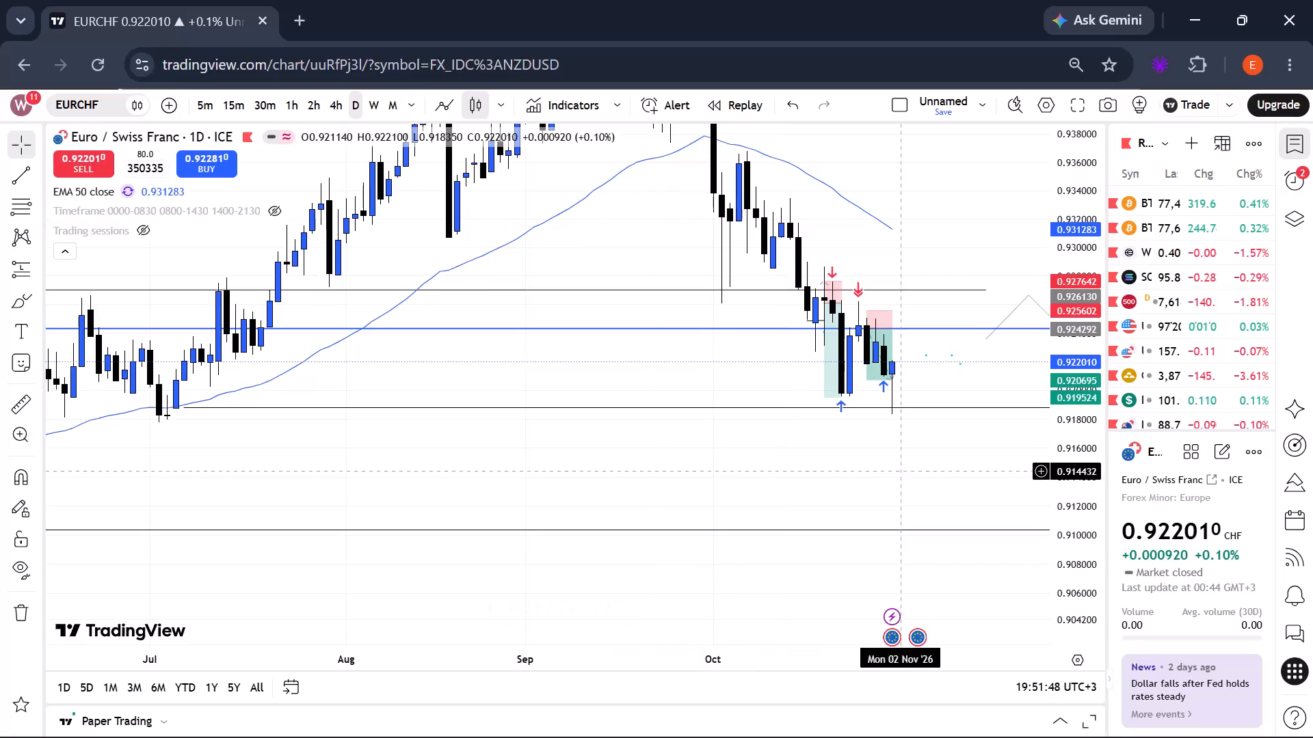
Switch the EURCHF chart to the 4-hour timeframe and examine the late-October price action around the two short positions and the 50 EMA.
drag(898, 467, 626, 538)
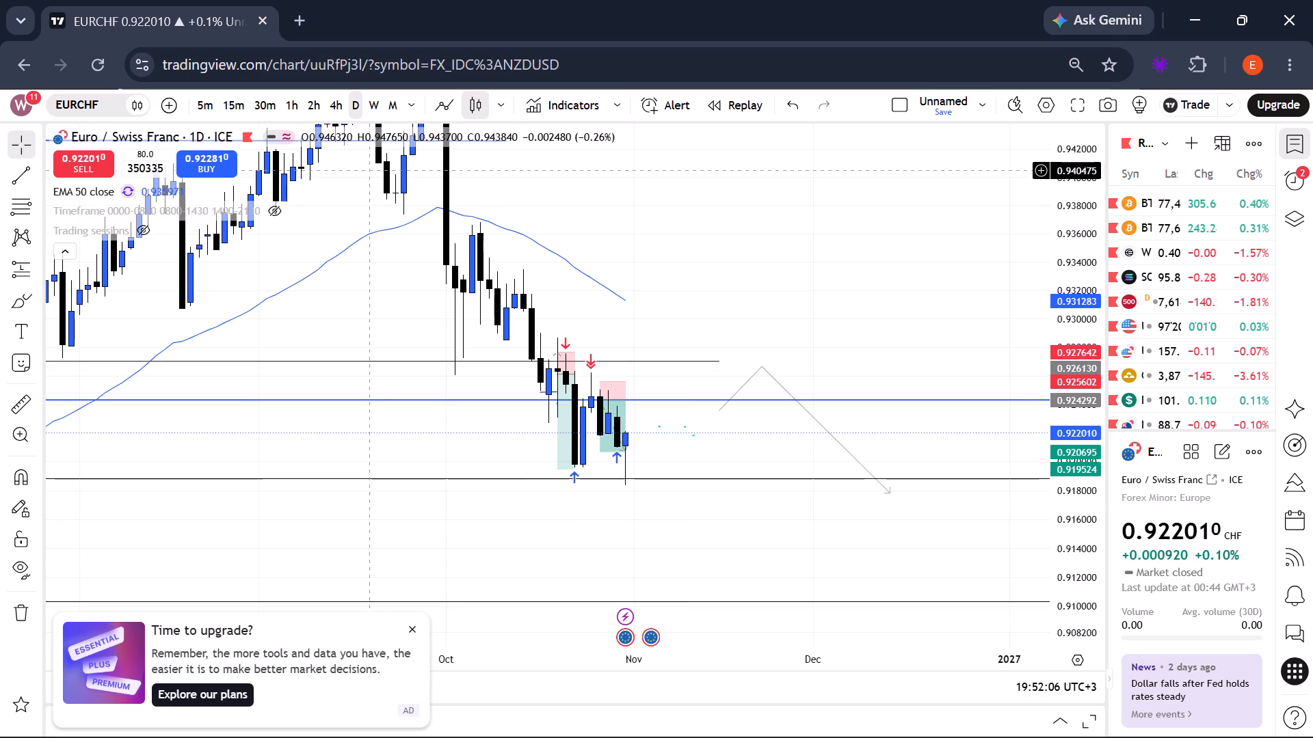
click(347, 109)
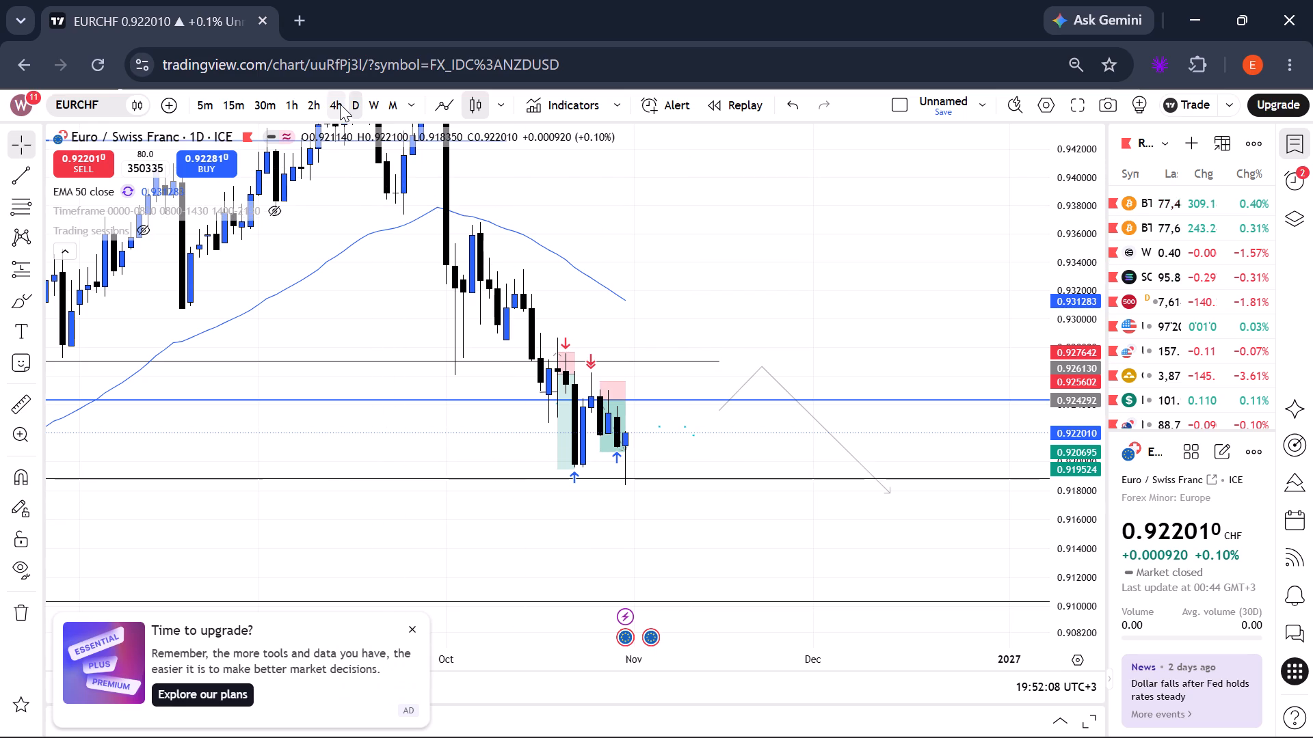
click(341, 105)
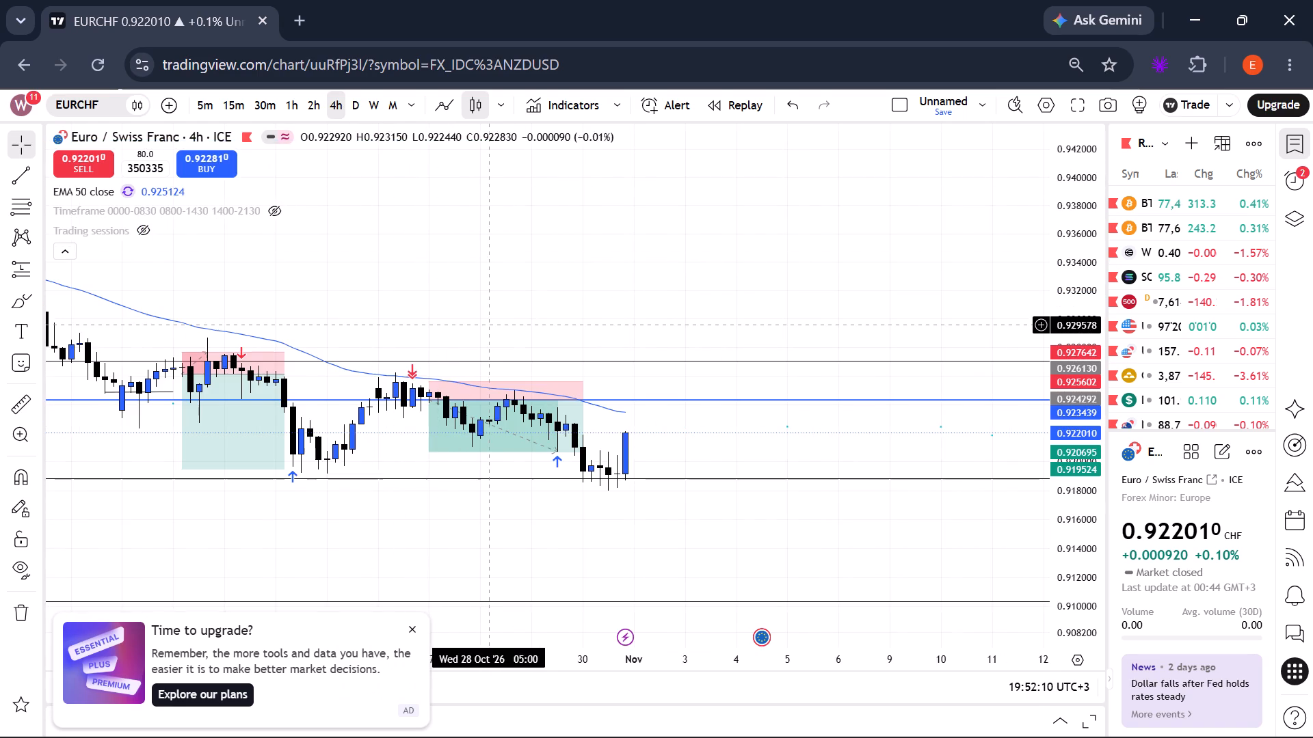
scroll(493, 325, down, 13)
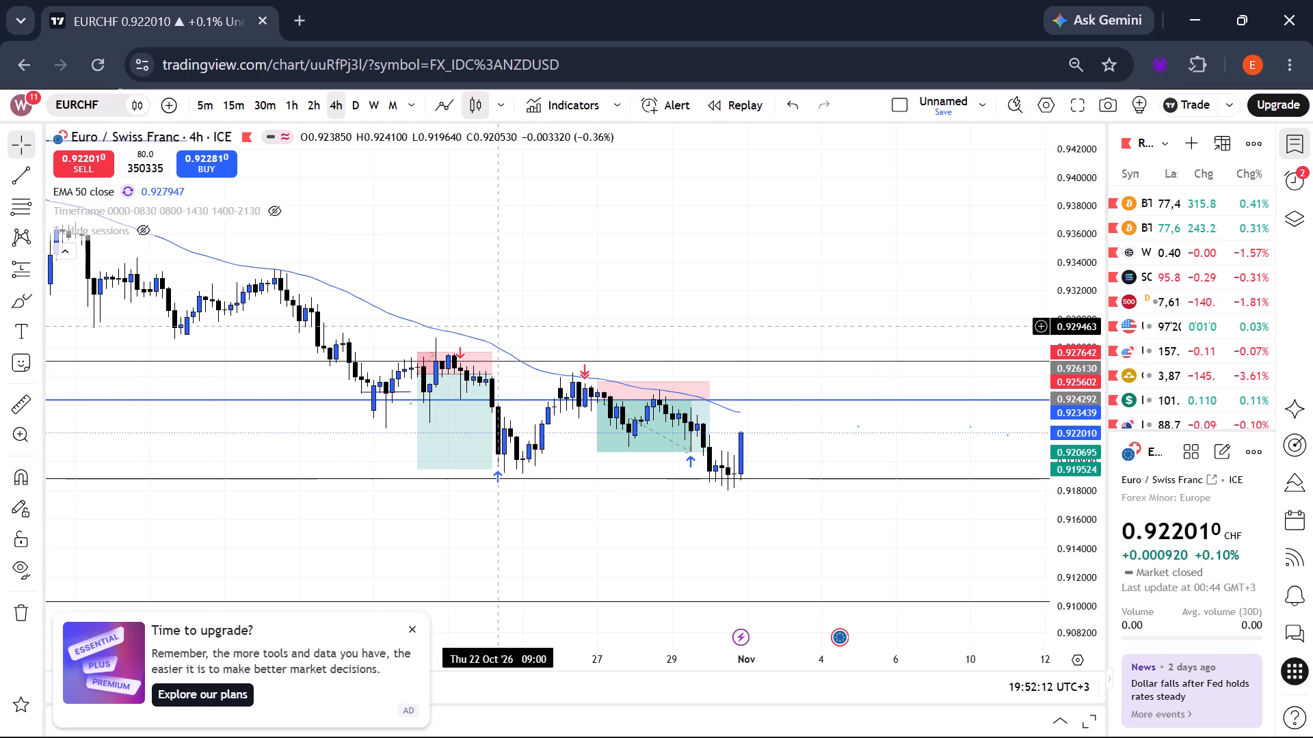
scroll(496, 327, up, 3)
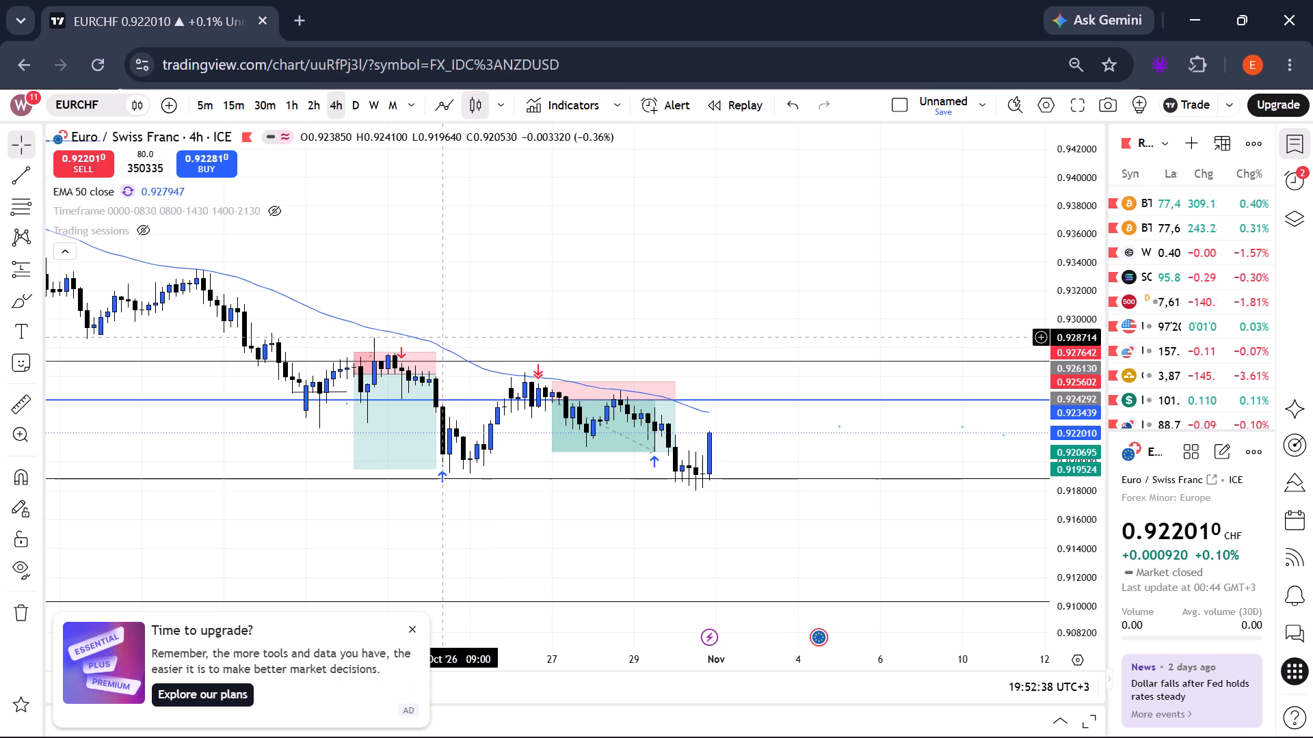
Raise the stop level of the earlier October short position to 0.928772, just above the nearby swing-high wick.
drag(356, 351, 361, 348)
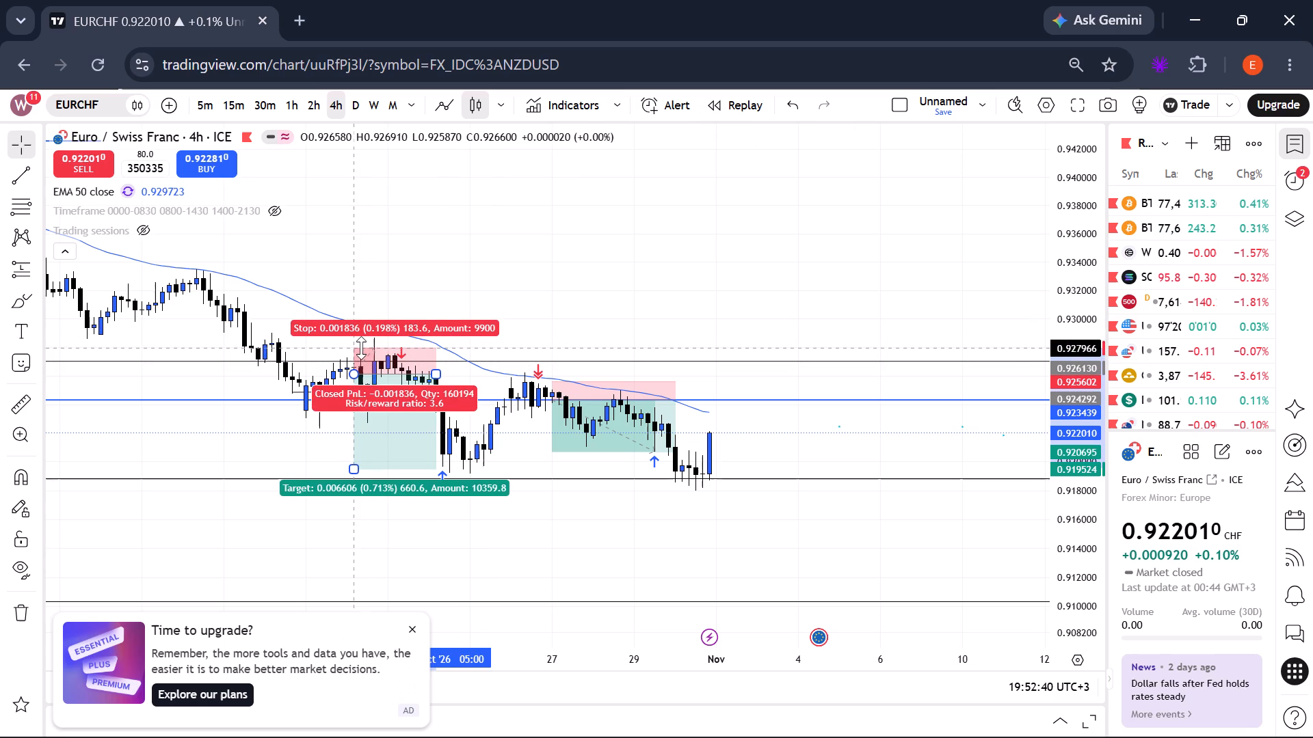
drag(361, 348, 367, 339)
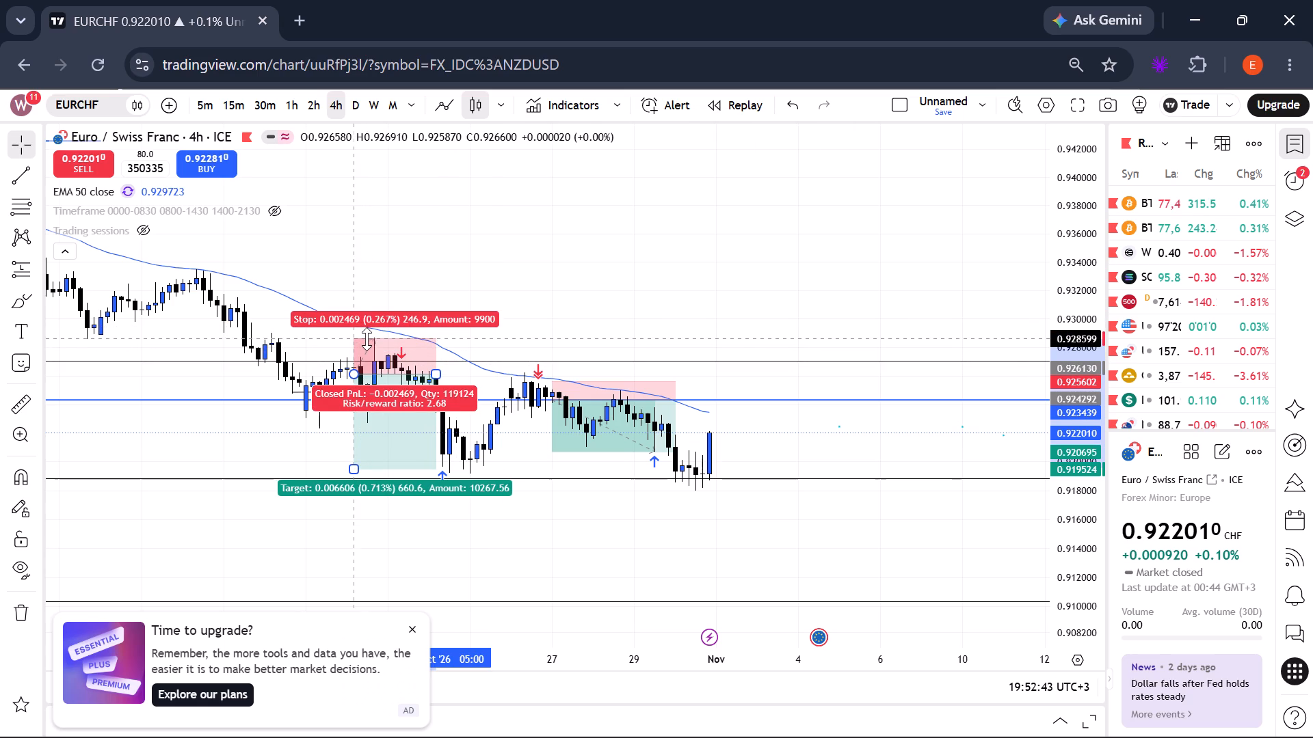
drag(367, 339, 367, 338)
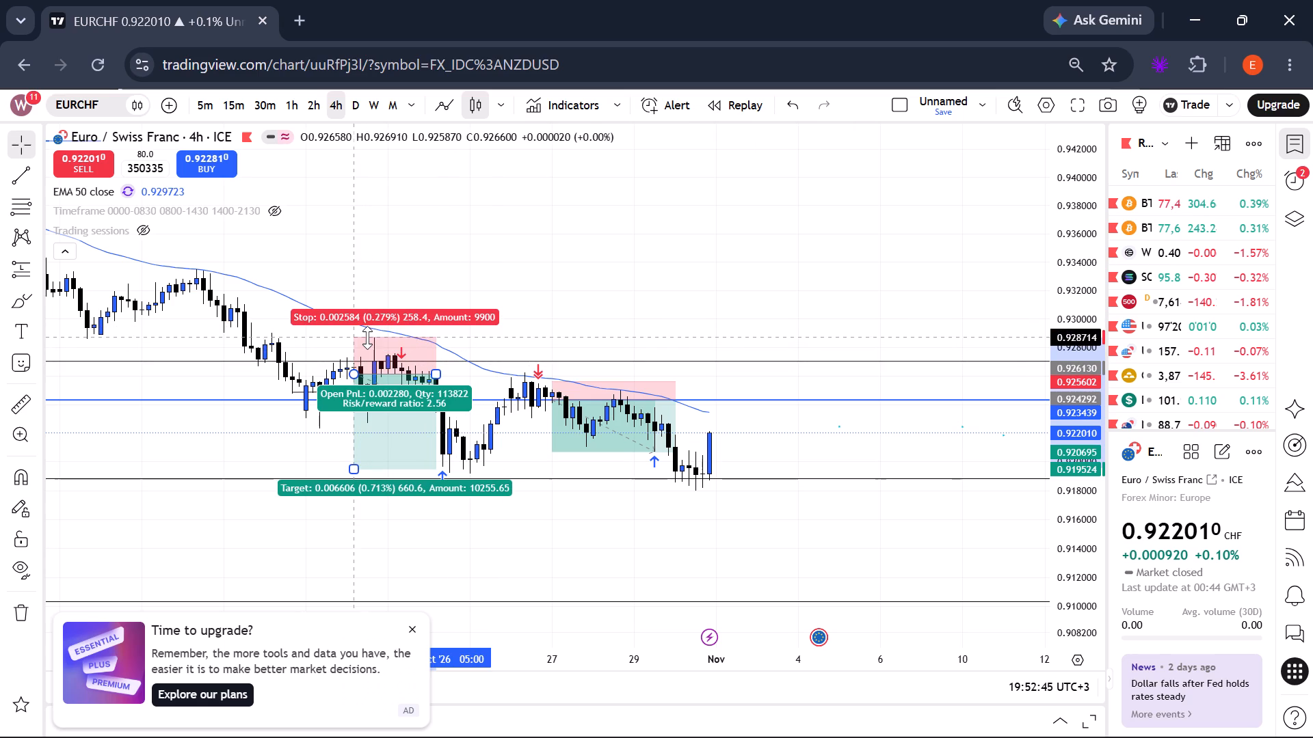
drag(367, 338, 367, 336)
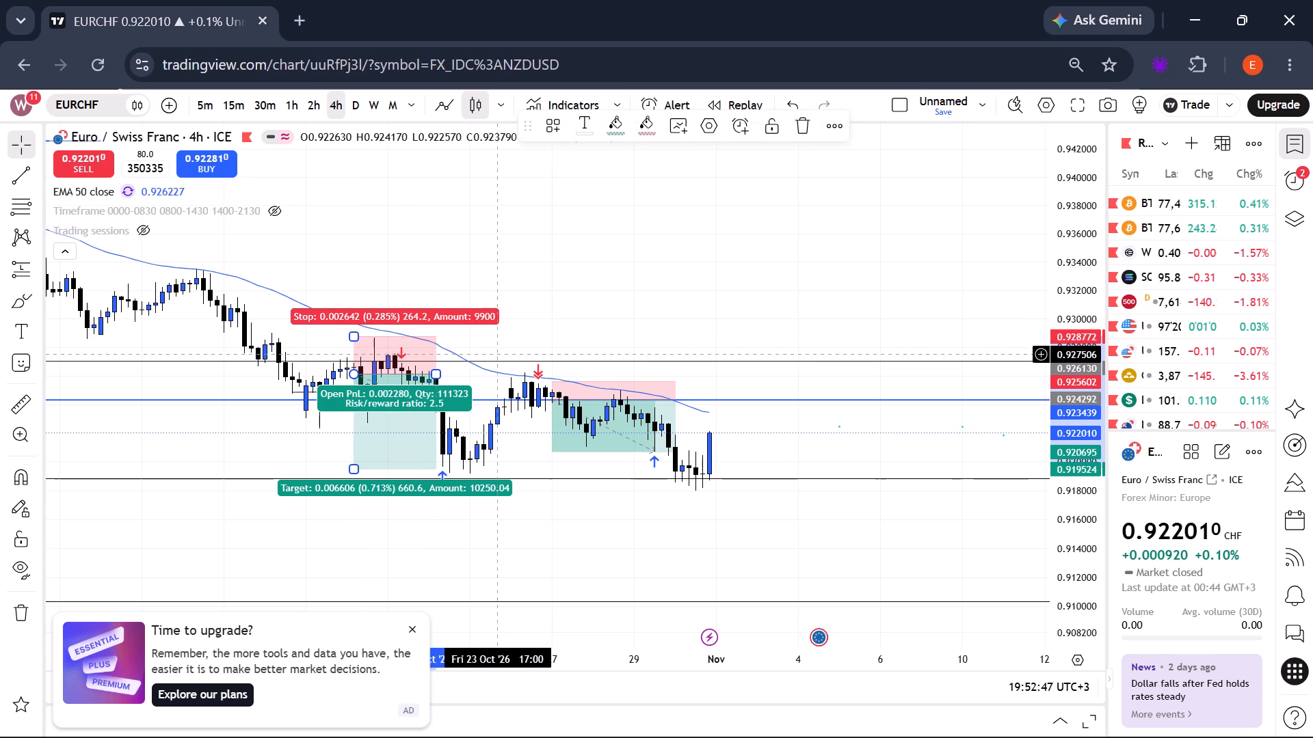
click(497, 355)
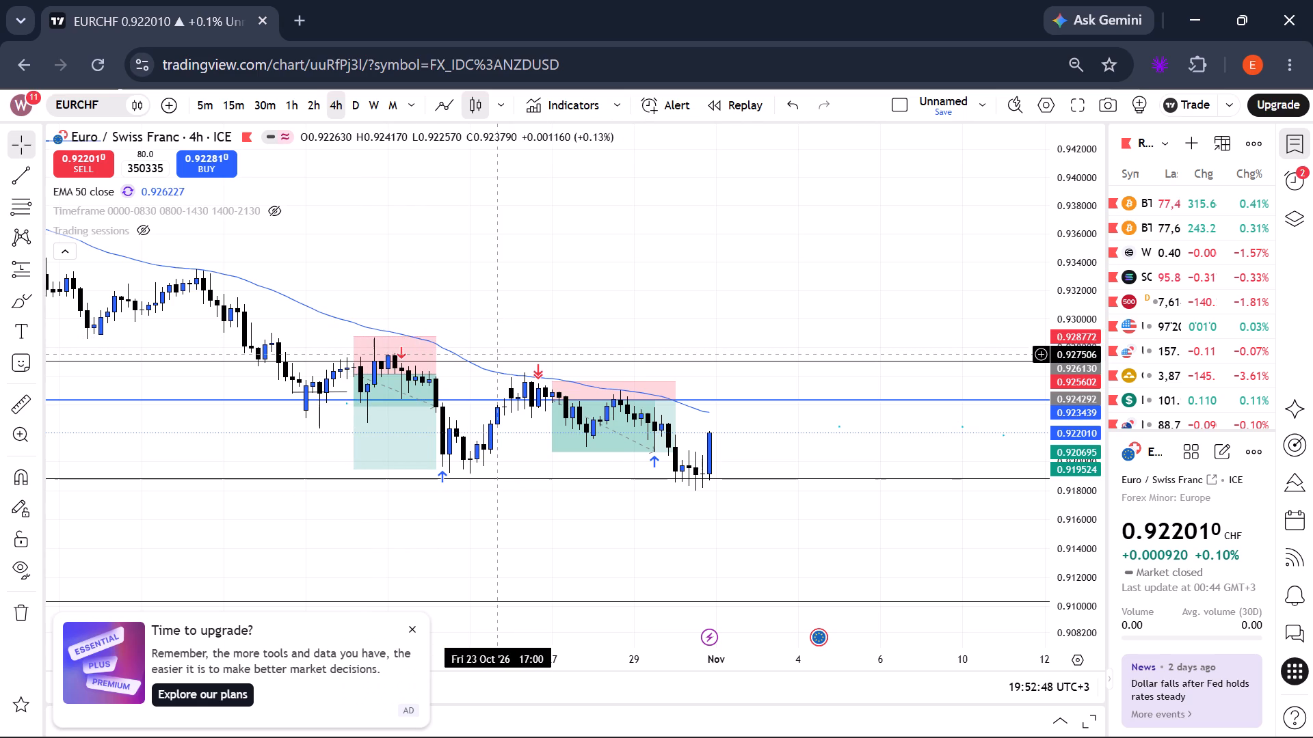
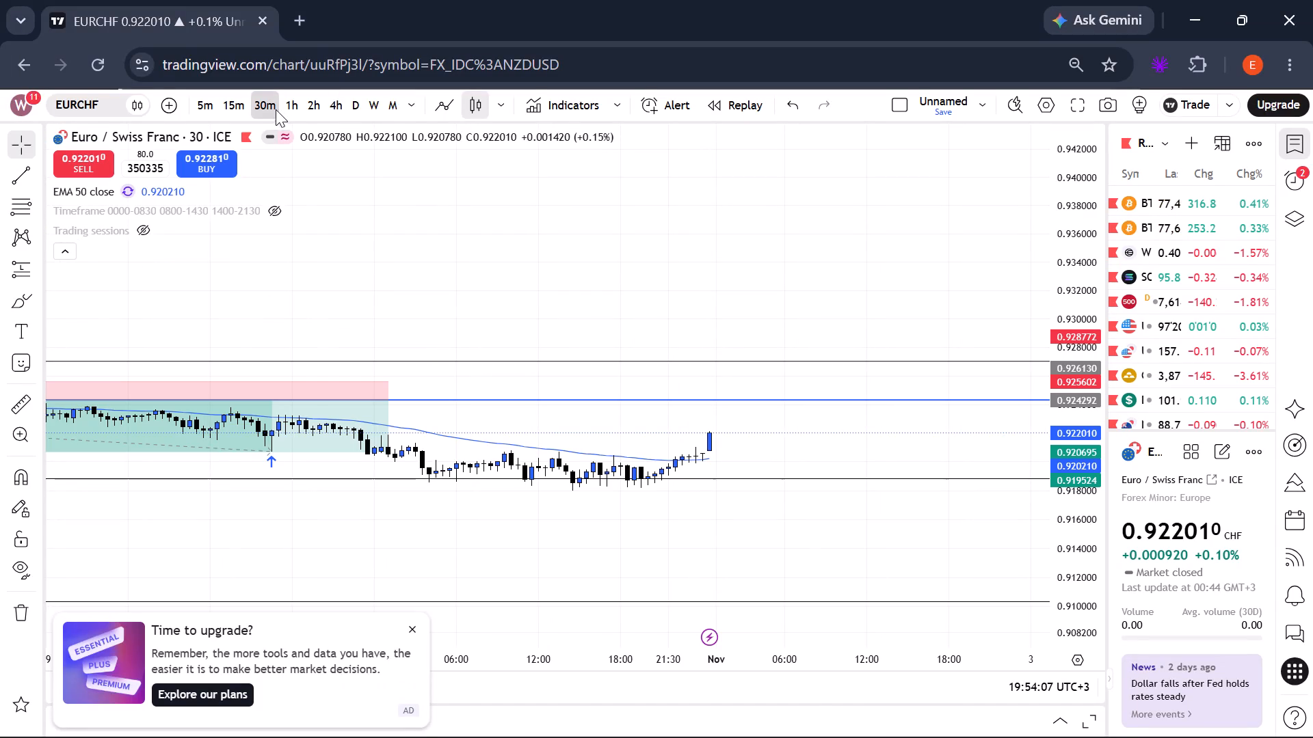
Examine EURCHF's late-October price action on the 30-minute chart around the later short position, the 50 EMA and the horizontal levels.
scroll(259, 129, down, 19)
scroll(321, 282, down, 10)
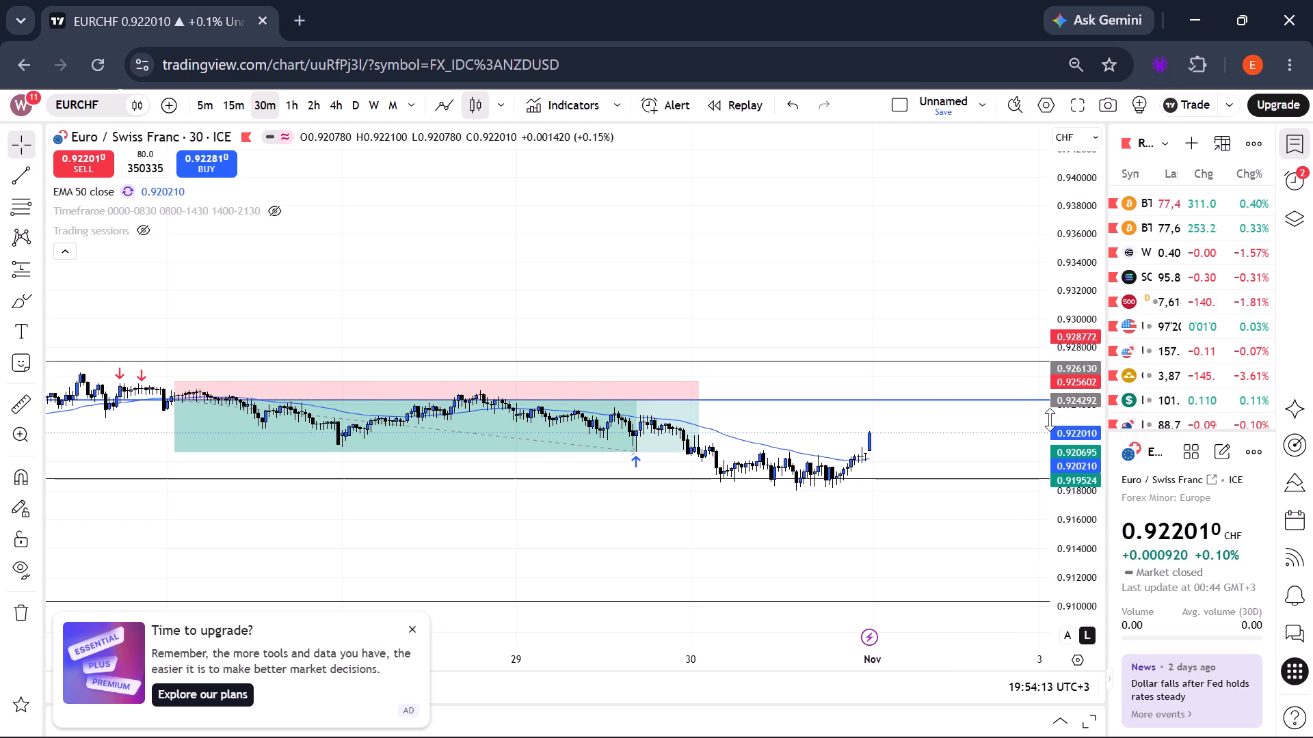
scroll(1050, 420, up, 11)
scroll(1042, 418, up, 15)
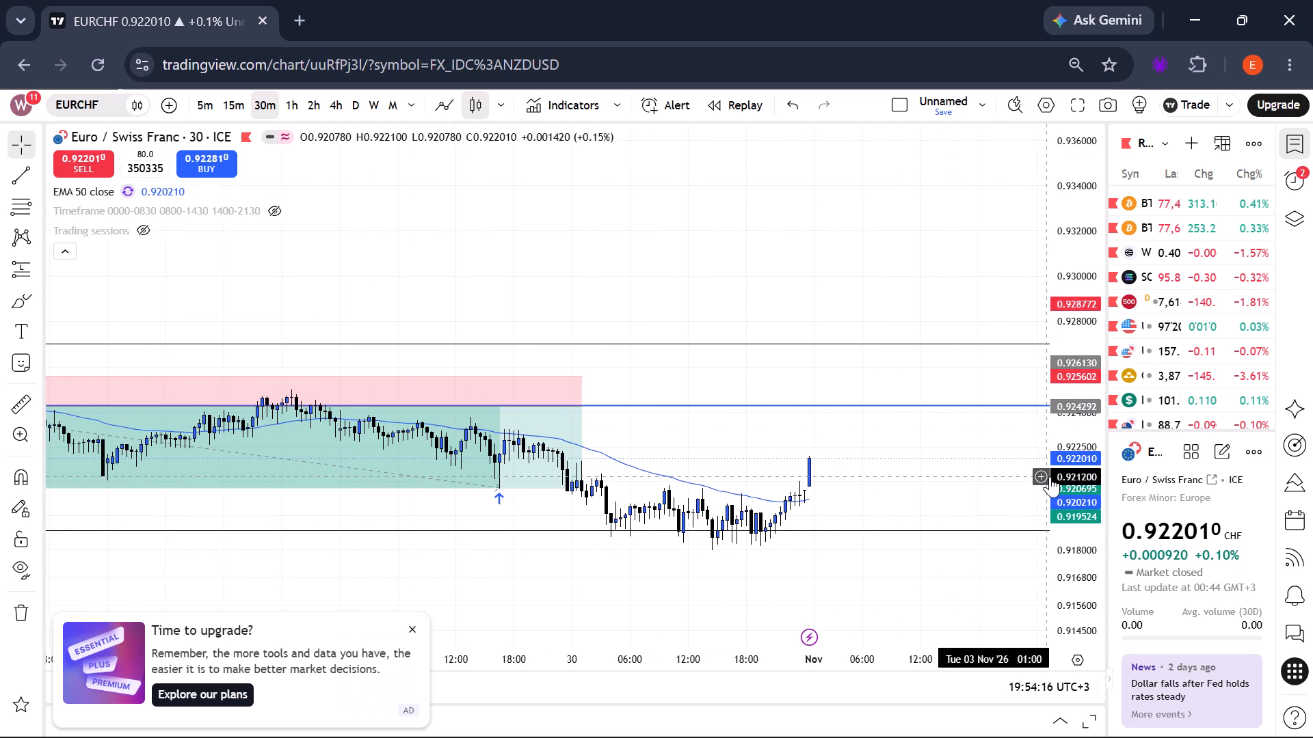
scroll(1053, 476, up, 12)
drag(693, 446, 847, 534)
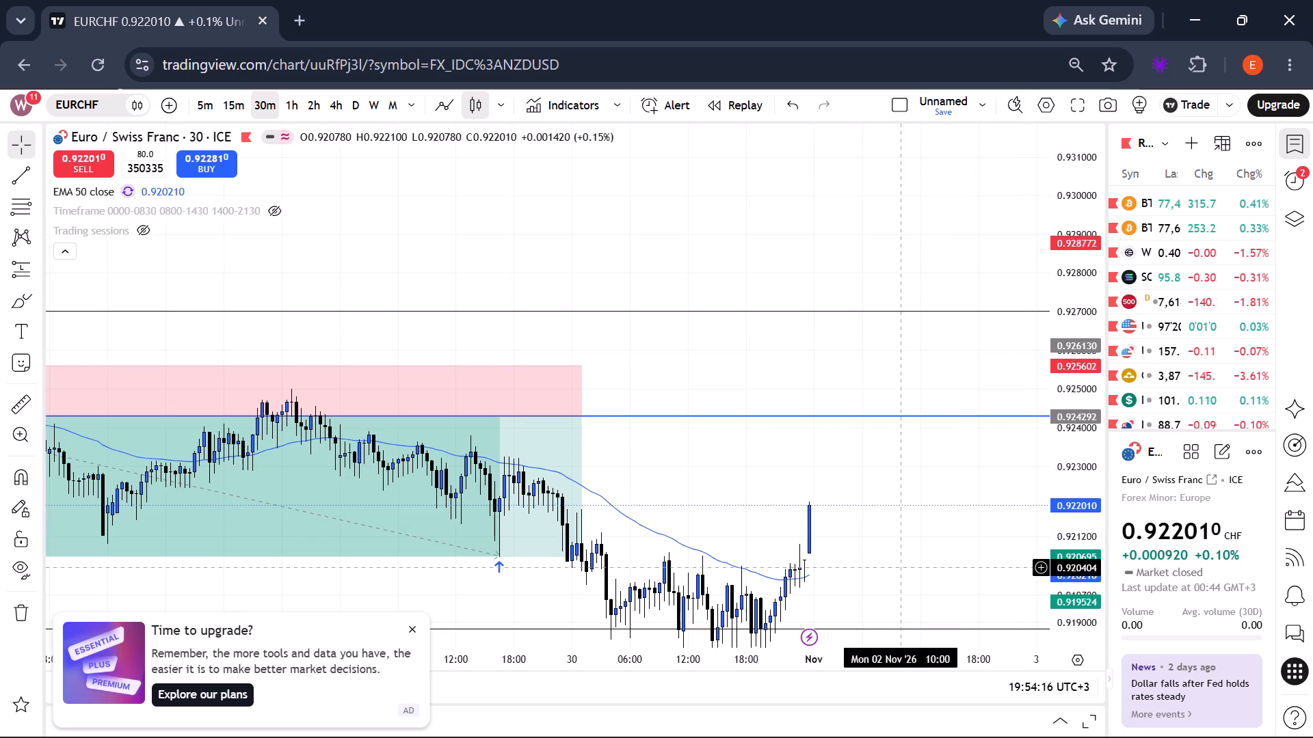
drag(847, 534, 1019, 411)
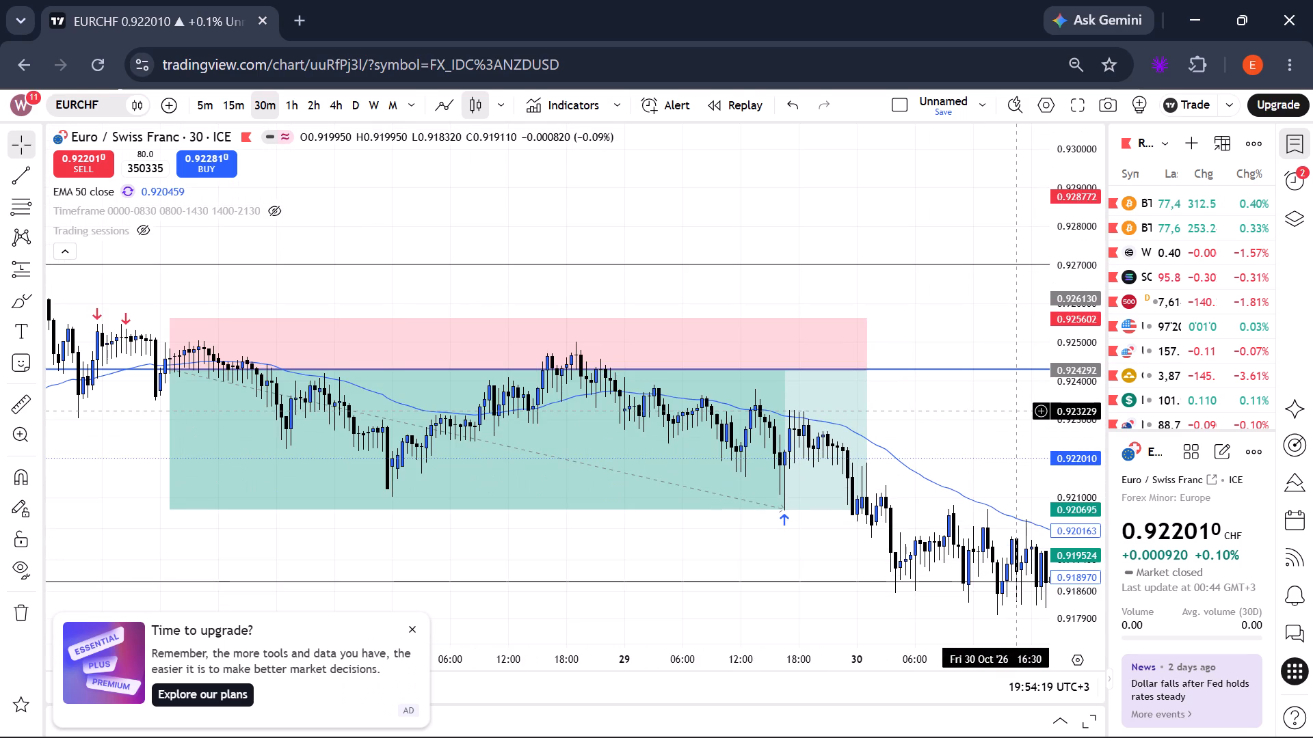
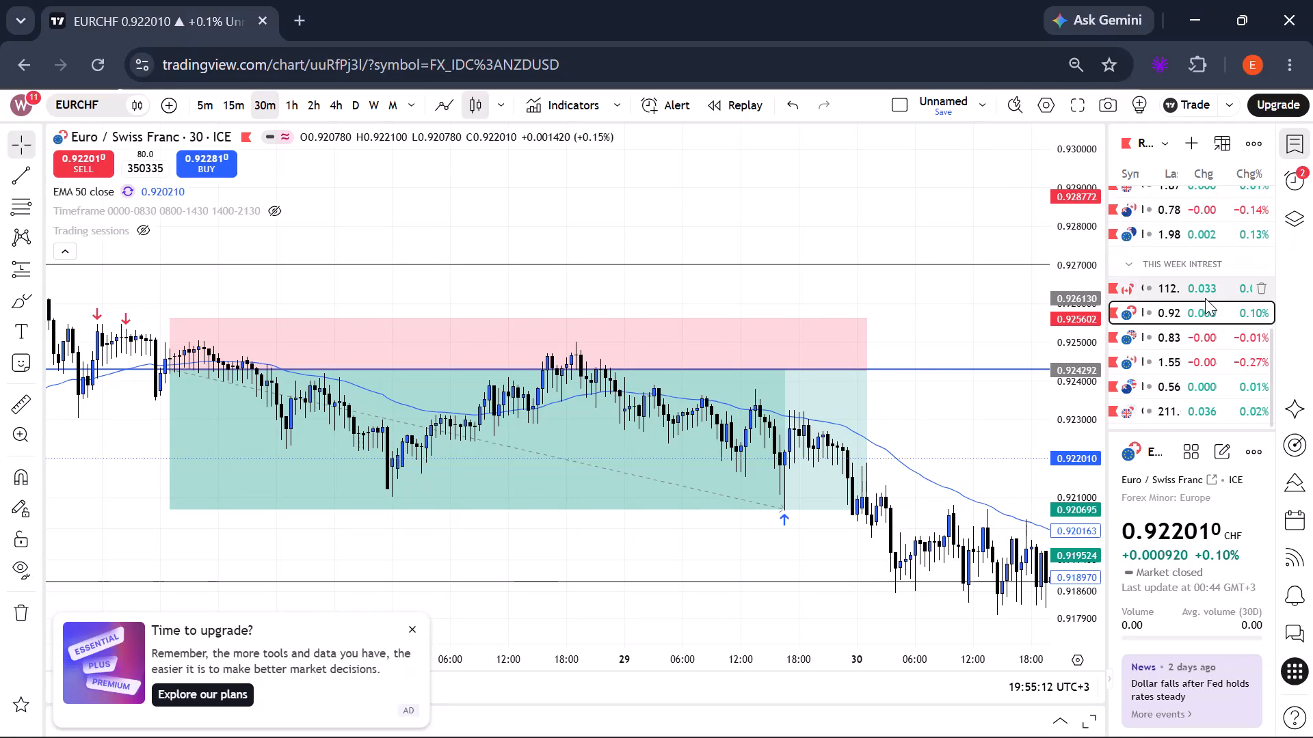
Switch the chart to CADJPY in the THIS WEEK INTREST watchlist and examine its long position and rectangle zone around 27 October.
click(1200, 293)
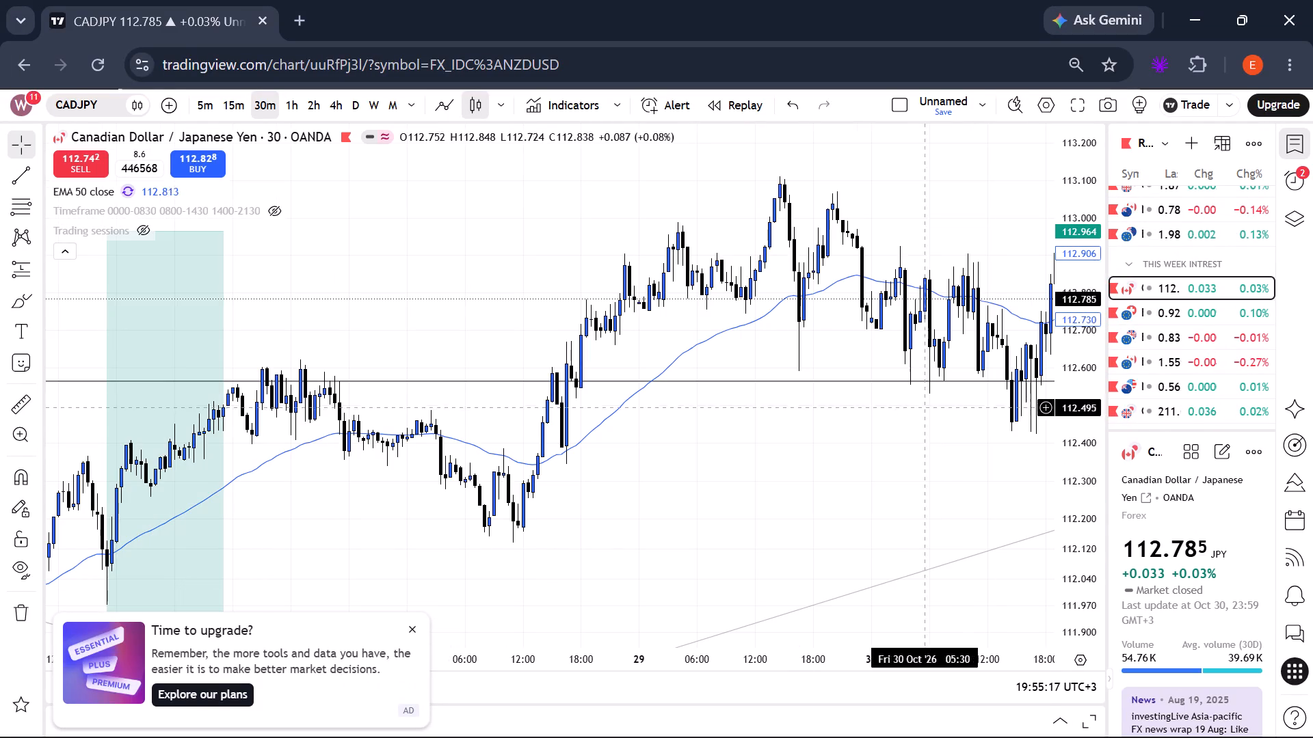
drag(912, 420, 901, 418)
click(498, 461)
drag(723, 516, 1011, 260)
drag(854, 387, 955, 516)
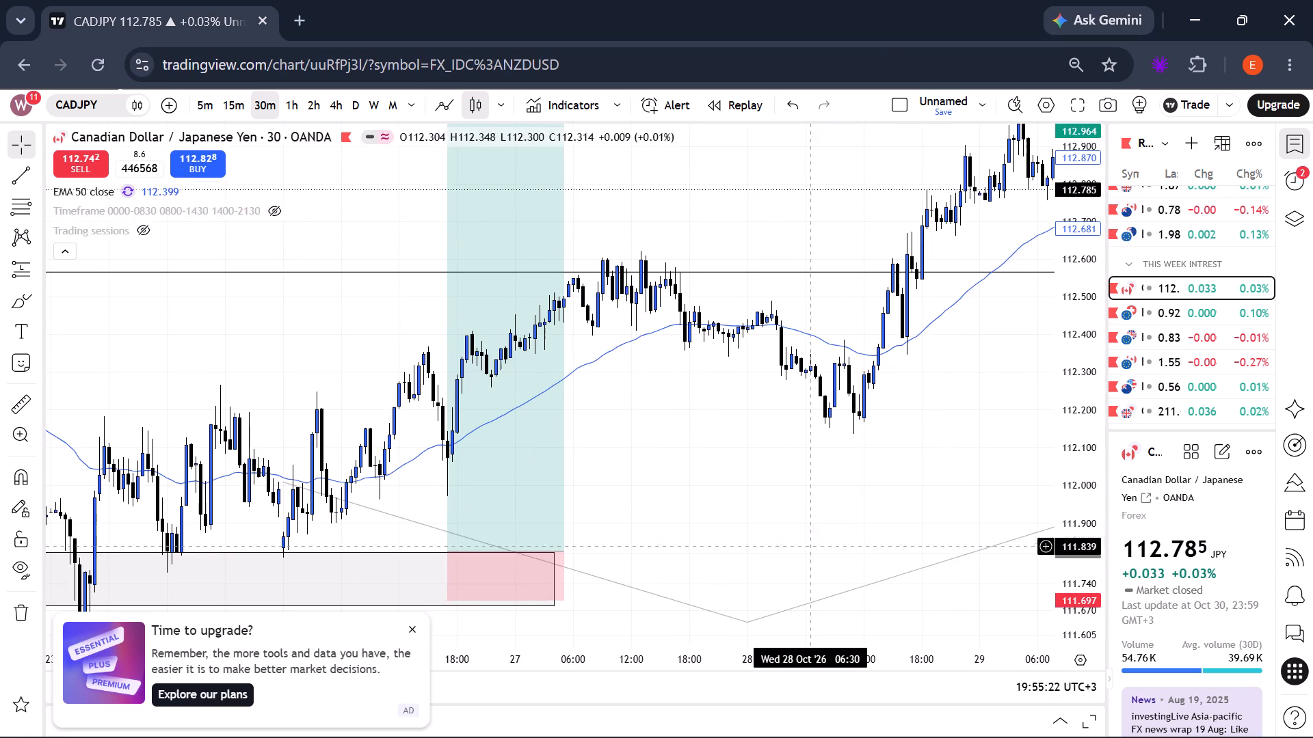
drag(651, 495, 698, 415)
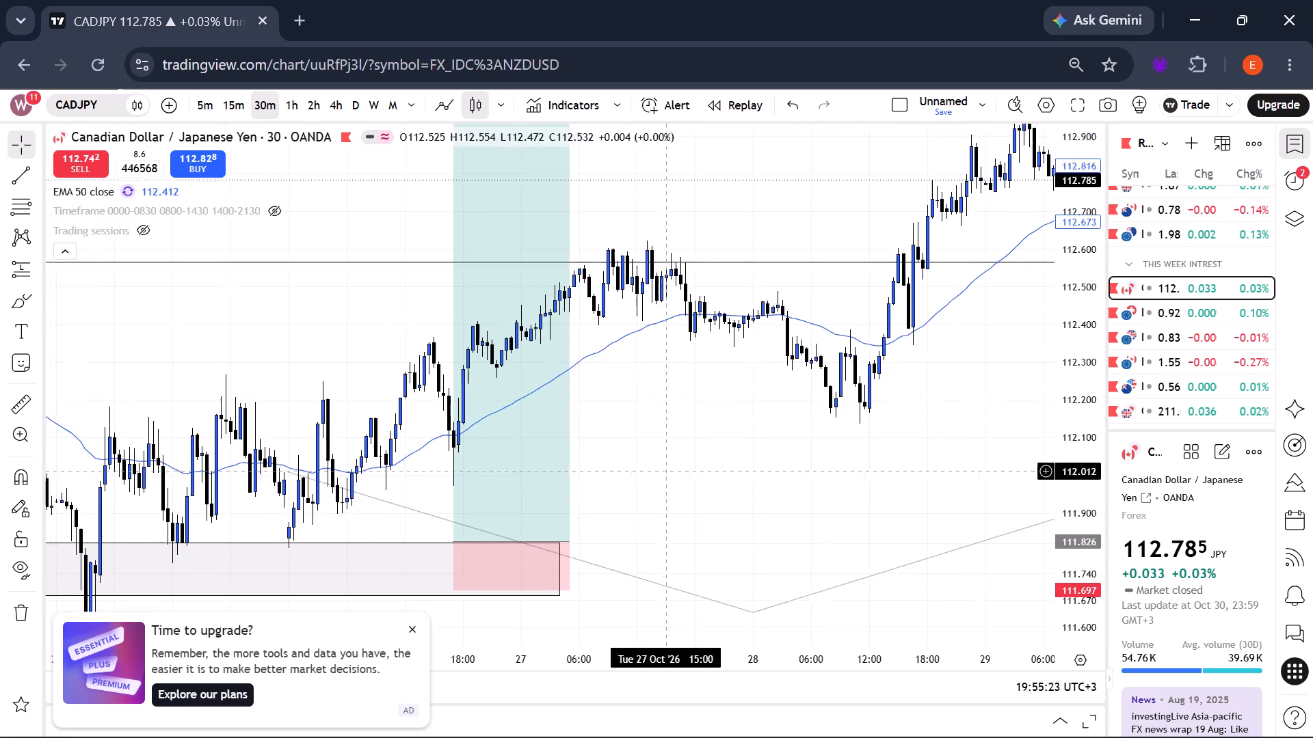
drag(698, 415, 728, 368)
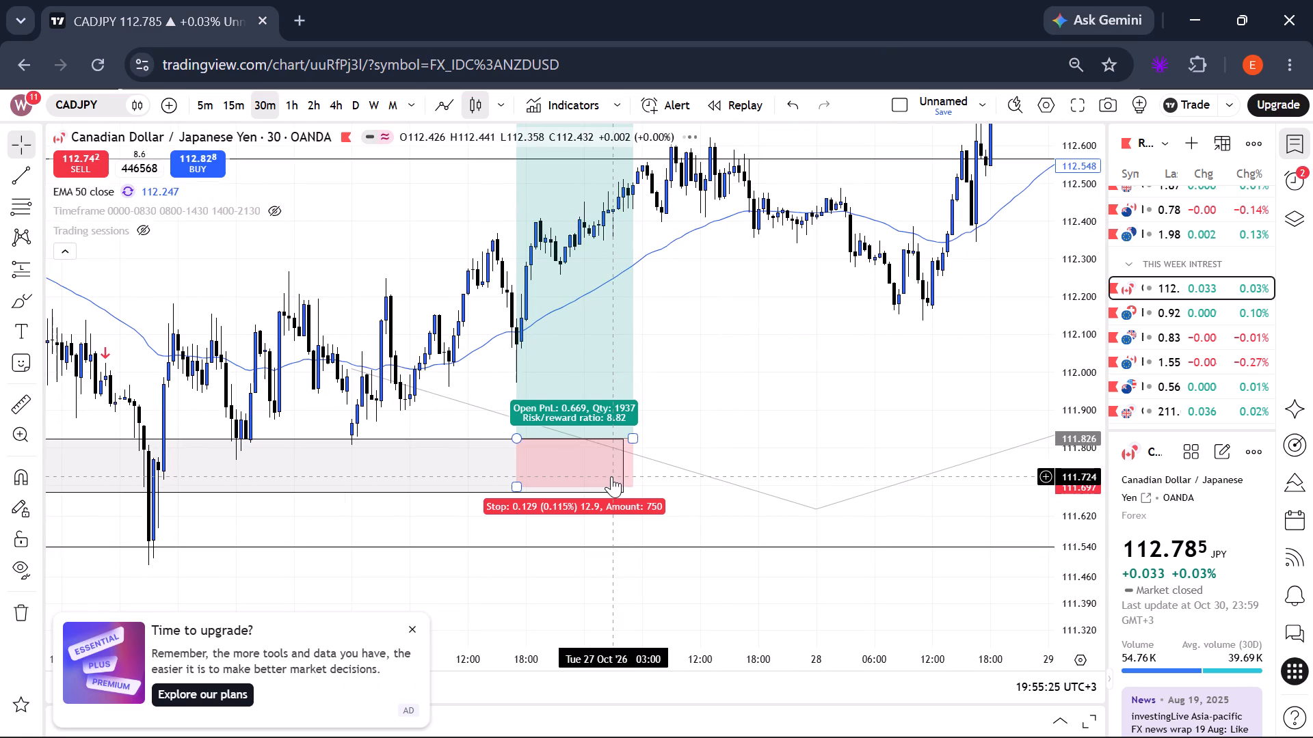
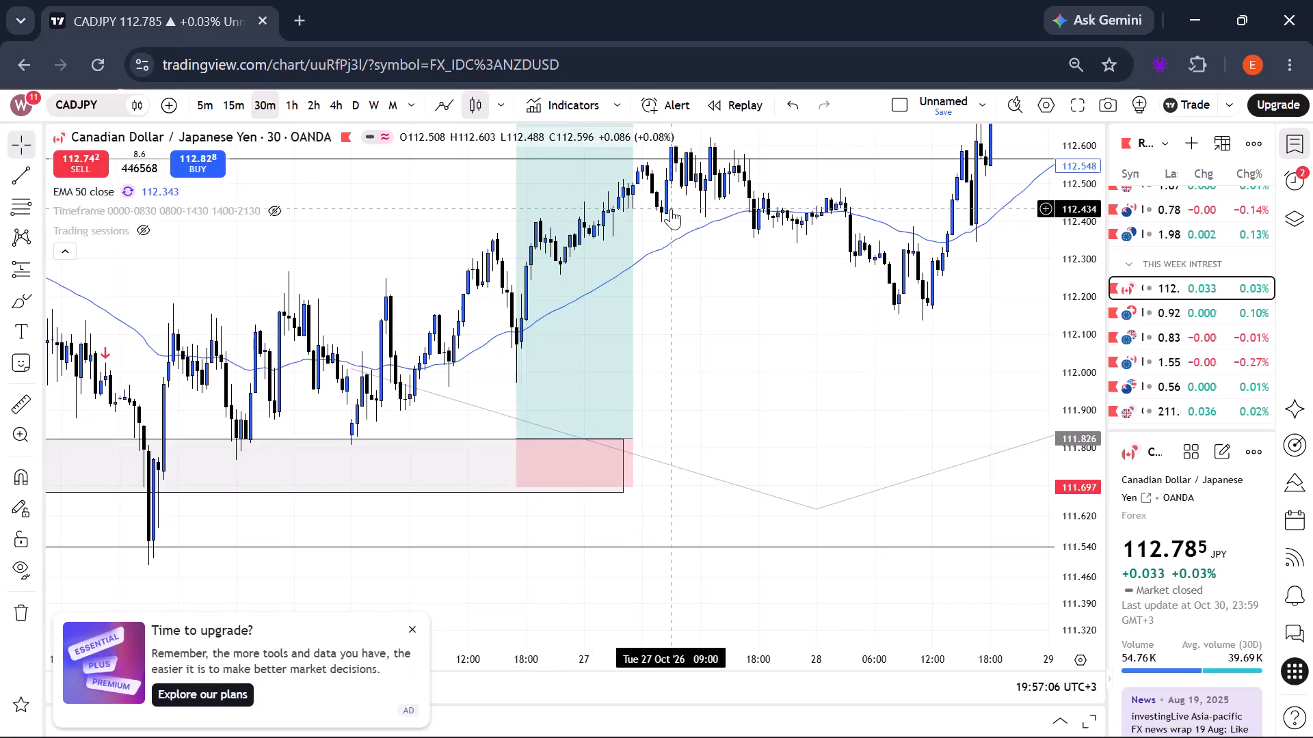
Switch the chart to EURCHF in the THIS WEEK INTREST watchlist and examine its short position from 27 October through 30 October.
scroll(671, 208, up, 3)
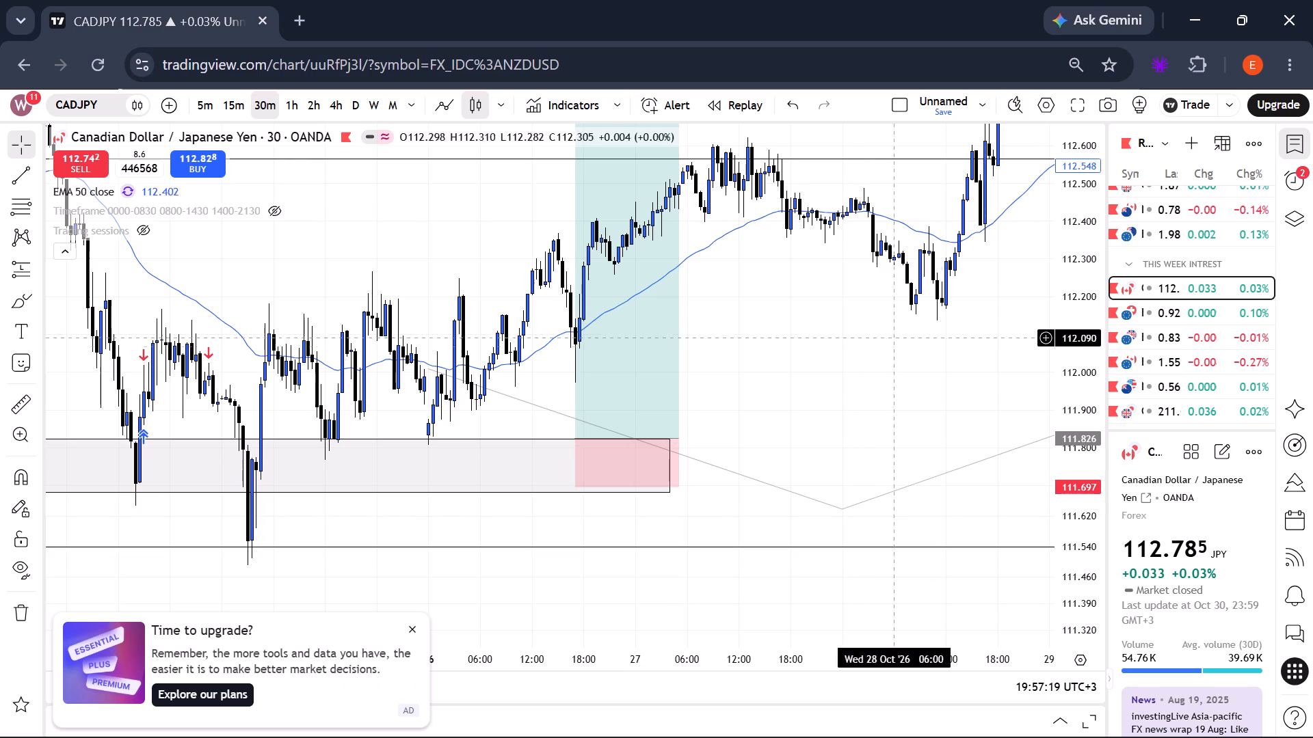
click(1243, 312)
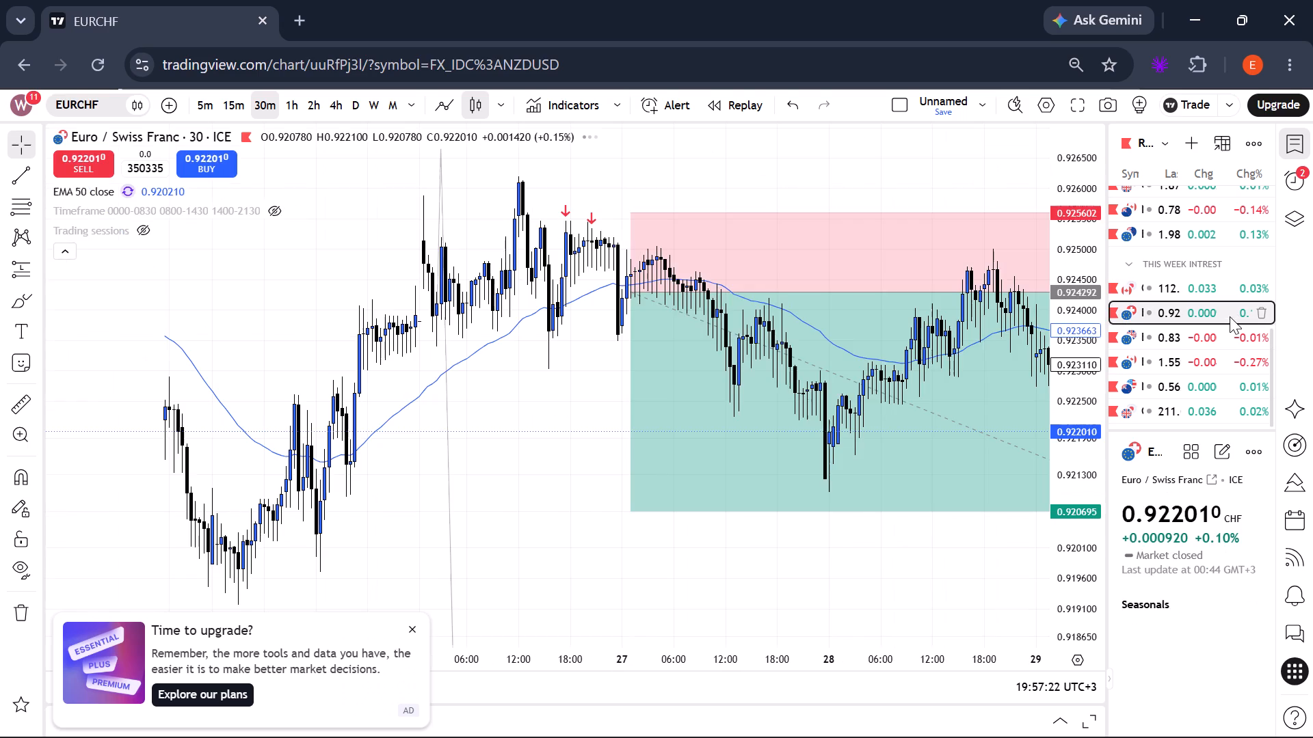
drag(442, 417, 387, 395)
scroll(1100, 357, down, 2)
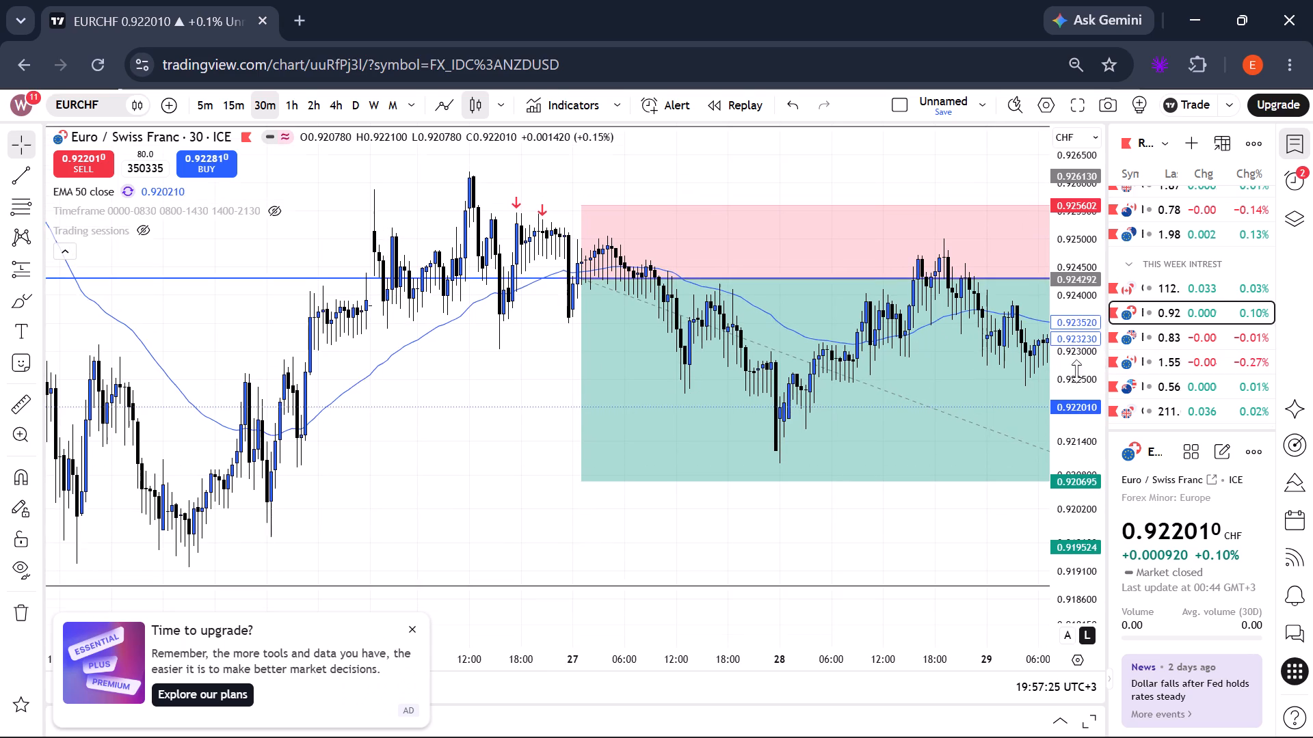
scroll(1069, 372, down, 7)
scroll(602, 456, down, 12)
drag(615, 431, 447, 431)
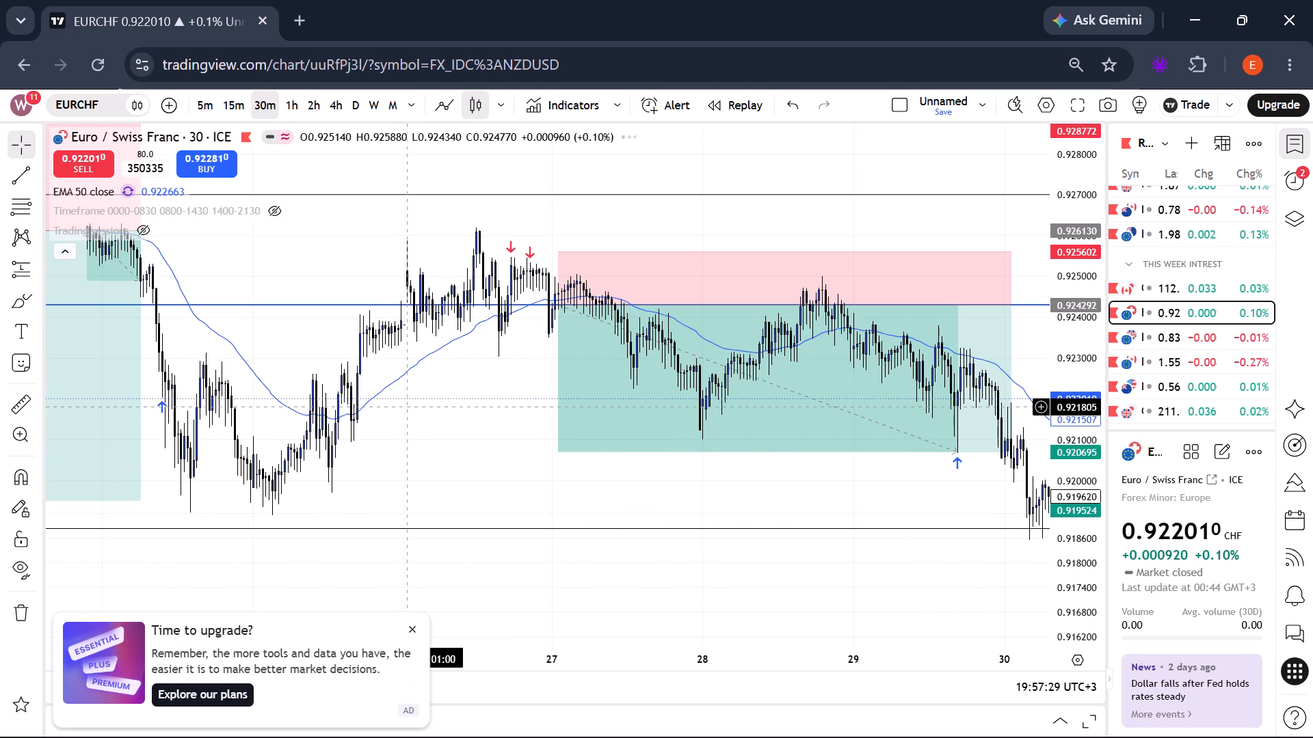
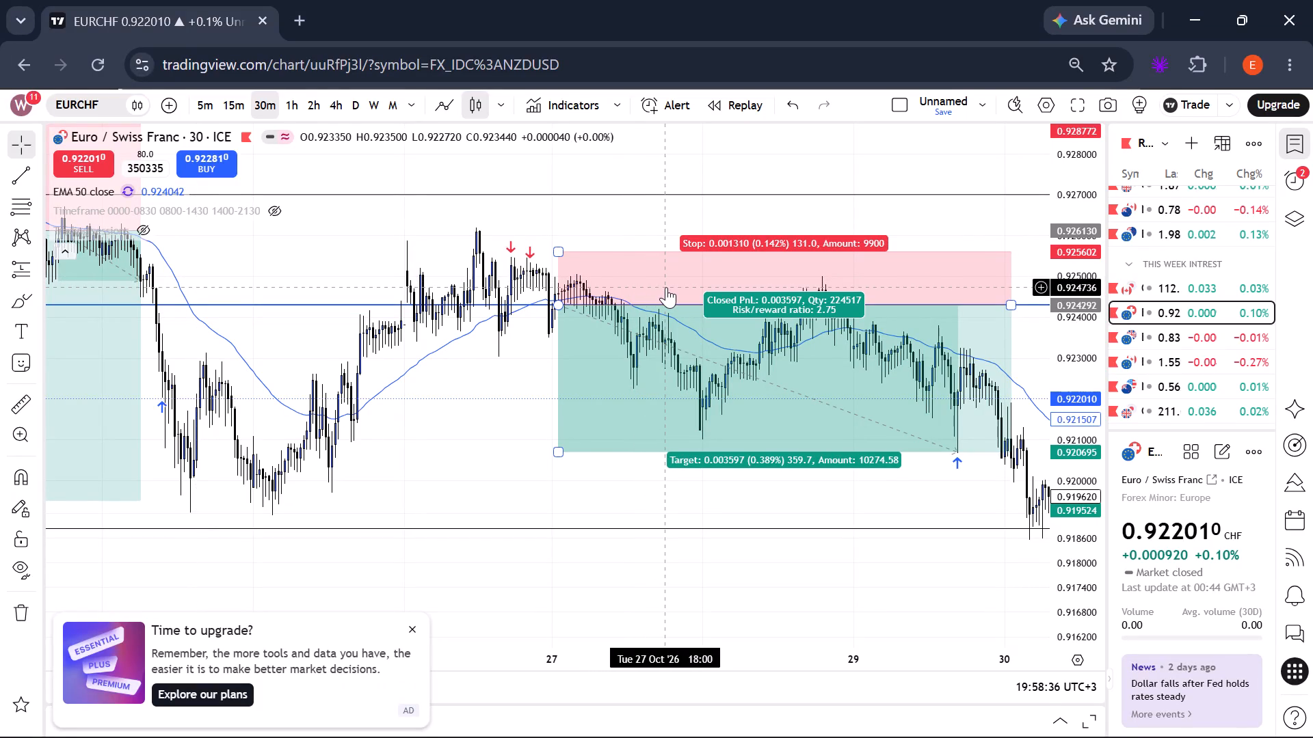
Extend the profit target of EURCHF's 27–30 October short position down to the lower black horizontal line, about 0.00545 (0.59%) below entry.
scroll(666, 287, down, 3)
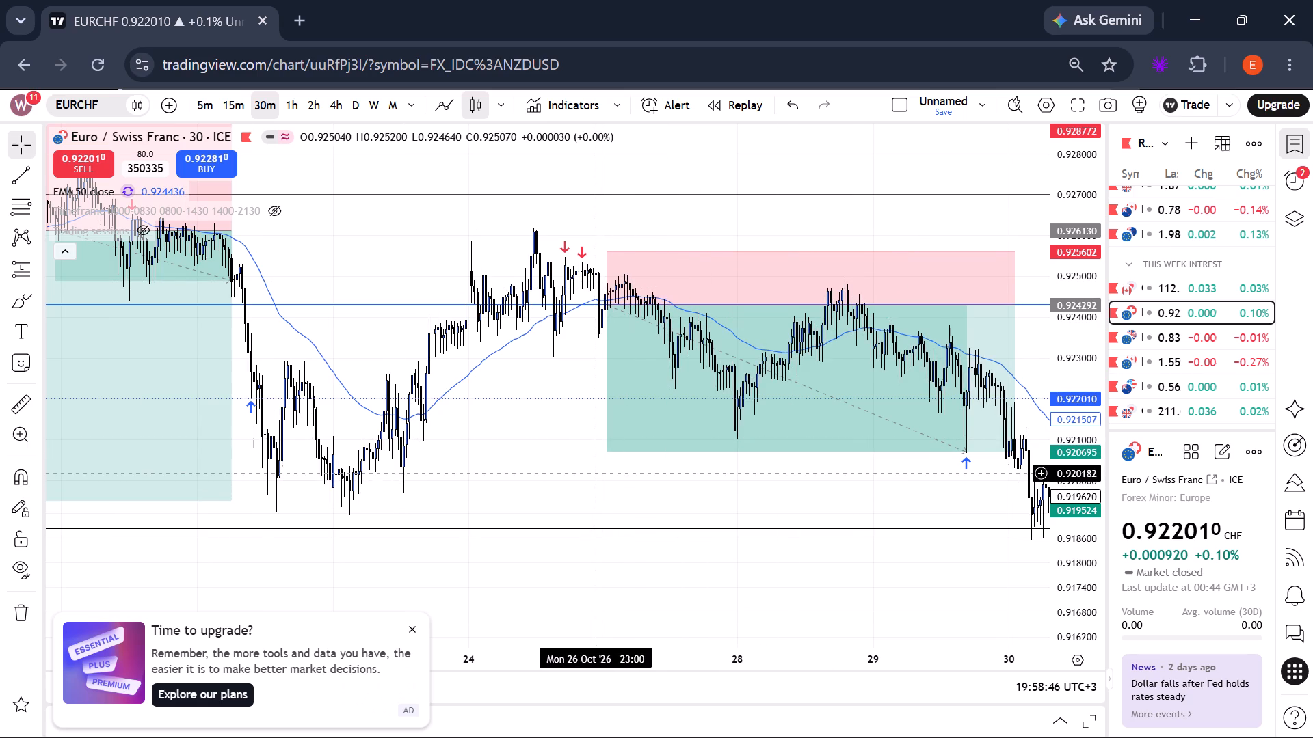
drag(609, 454, 598, 514)
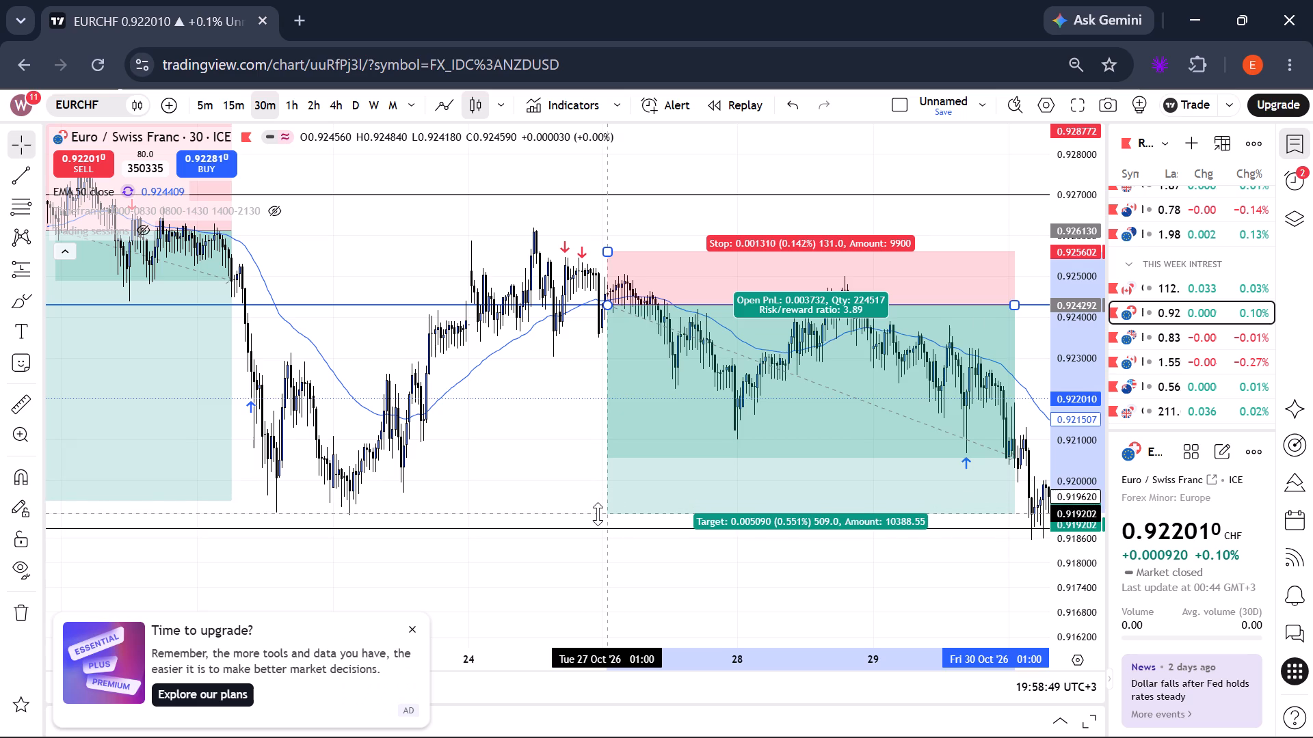
drag(598, 514, 579, 528)
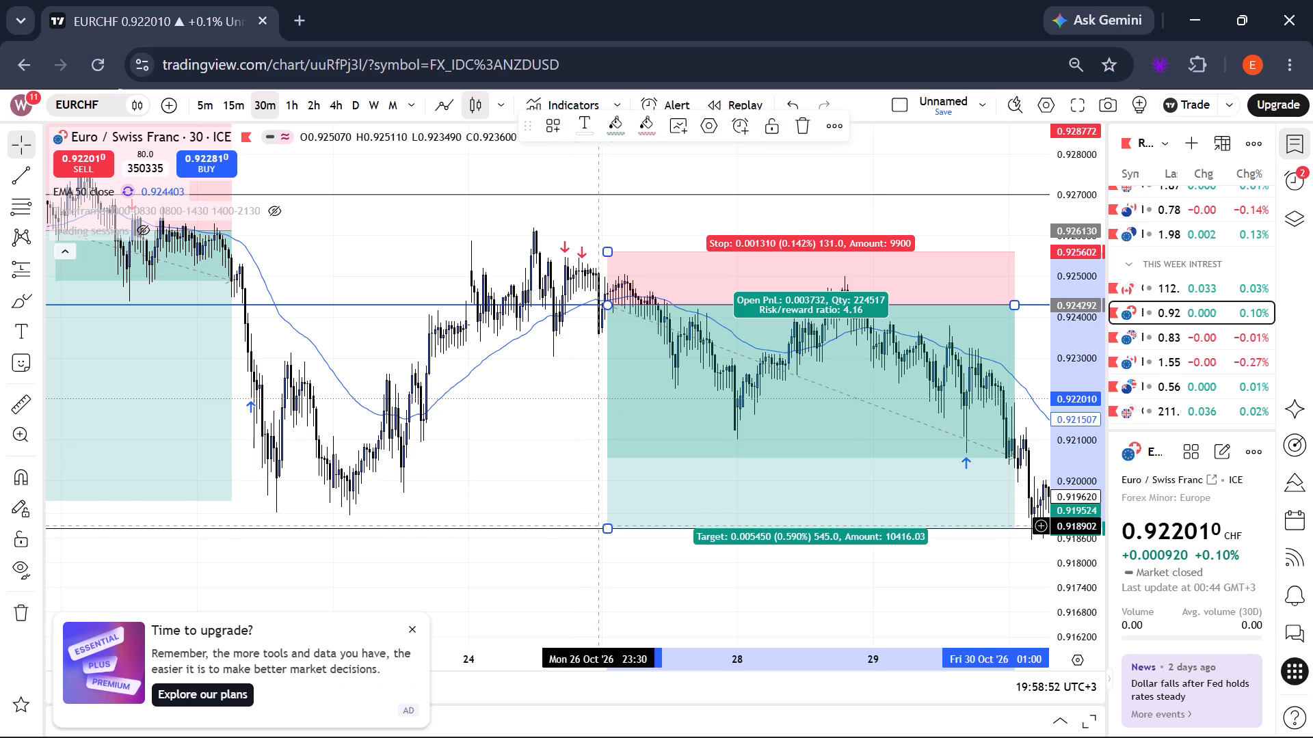
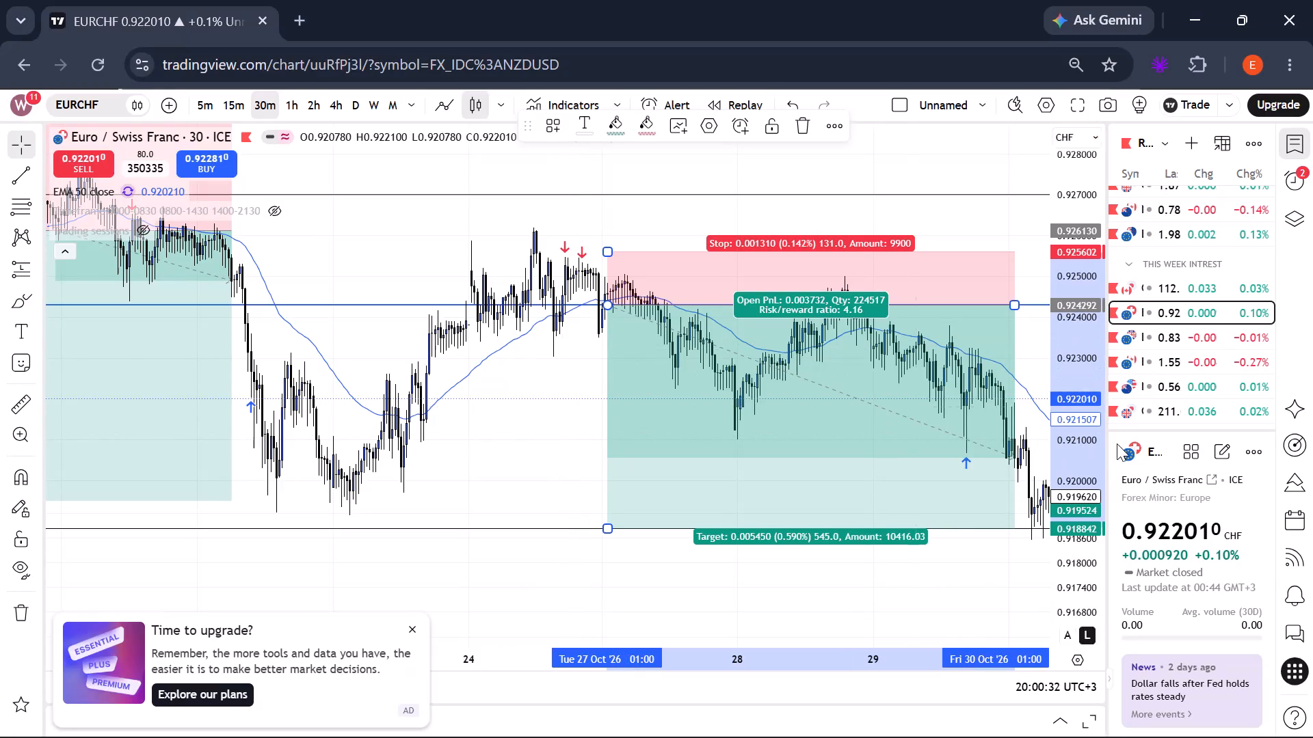
Open EURGBP from the THIS WEEK INTREST watchlist and look over its latest 30-minute price action.
click(1199, 332)
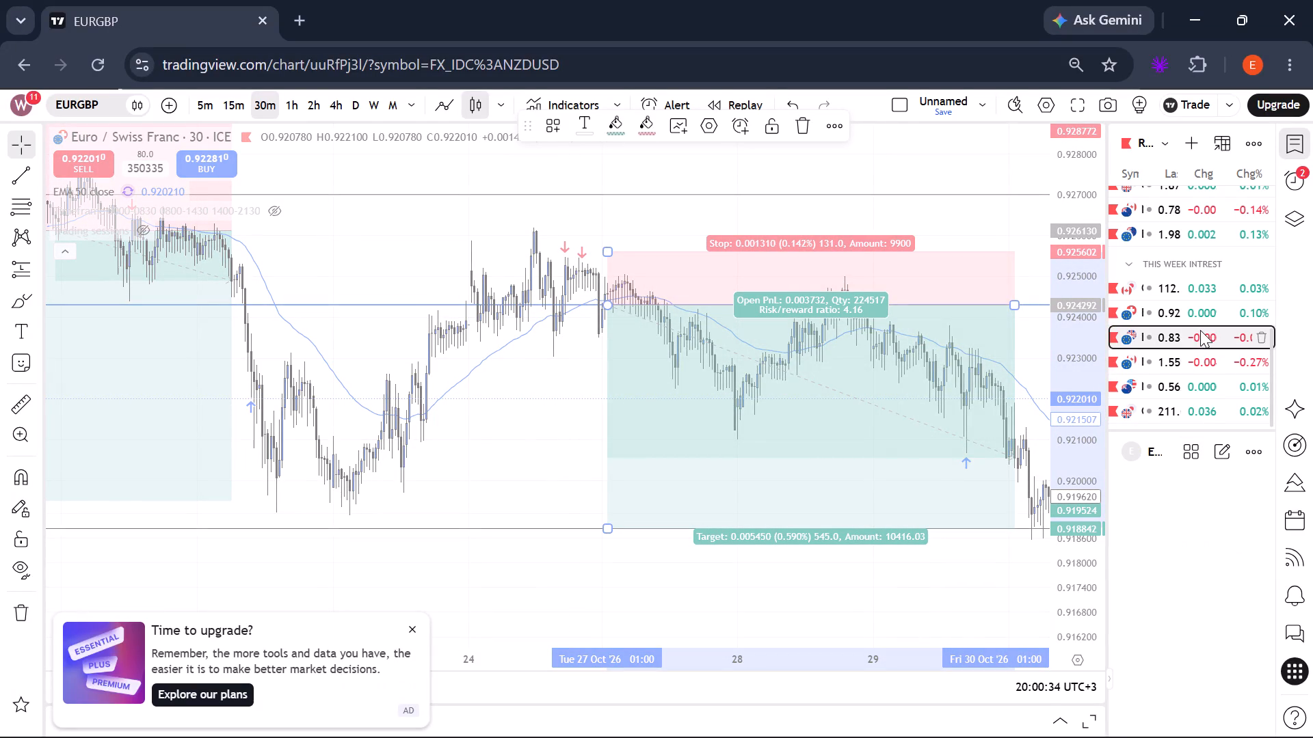
drag(890, 419, 579, 289)
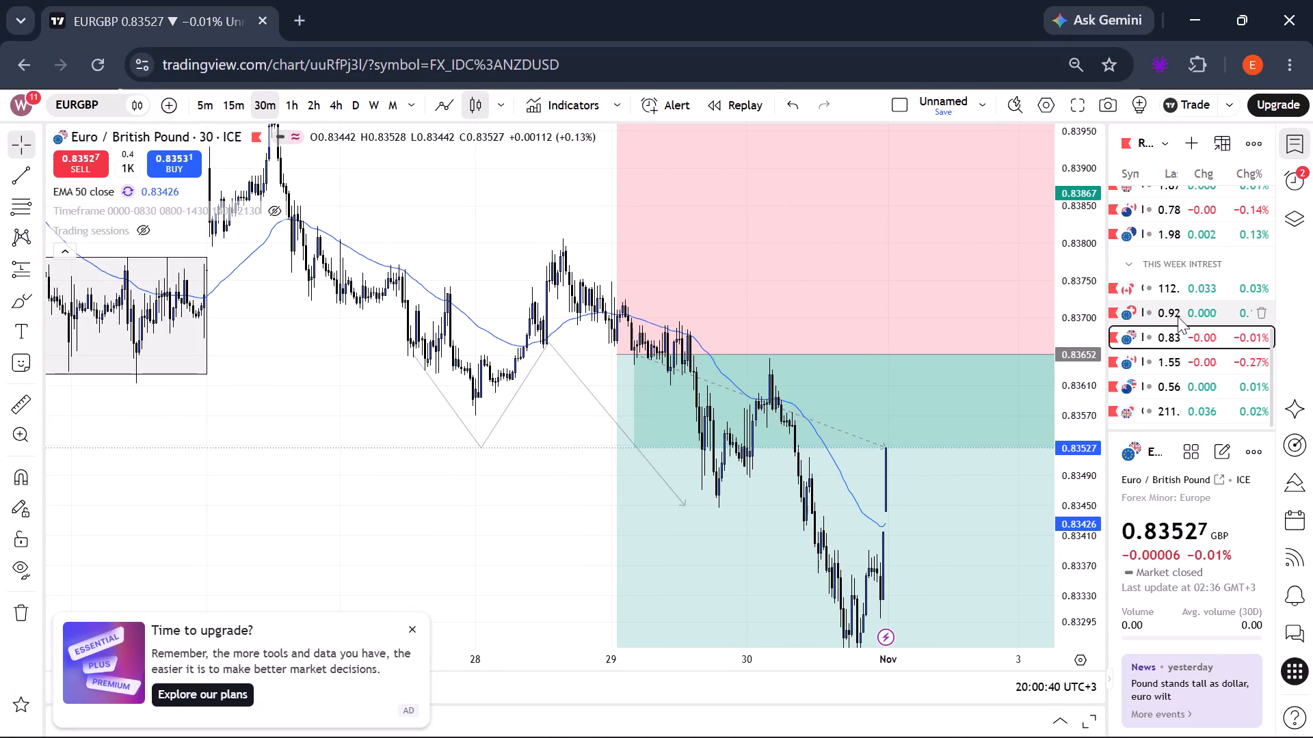
Return to EURCHF and tighten the stop of its 27–30 October short position to about 0.925299, roughly 0.00101 (0.109%) above entry.
click(1177, 314)
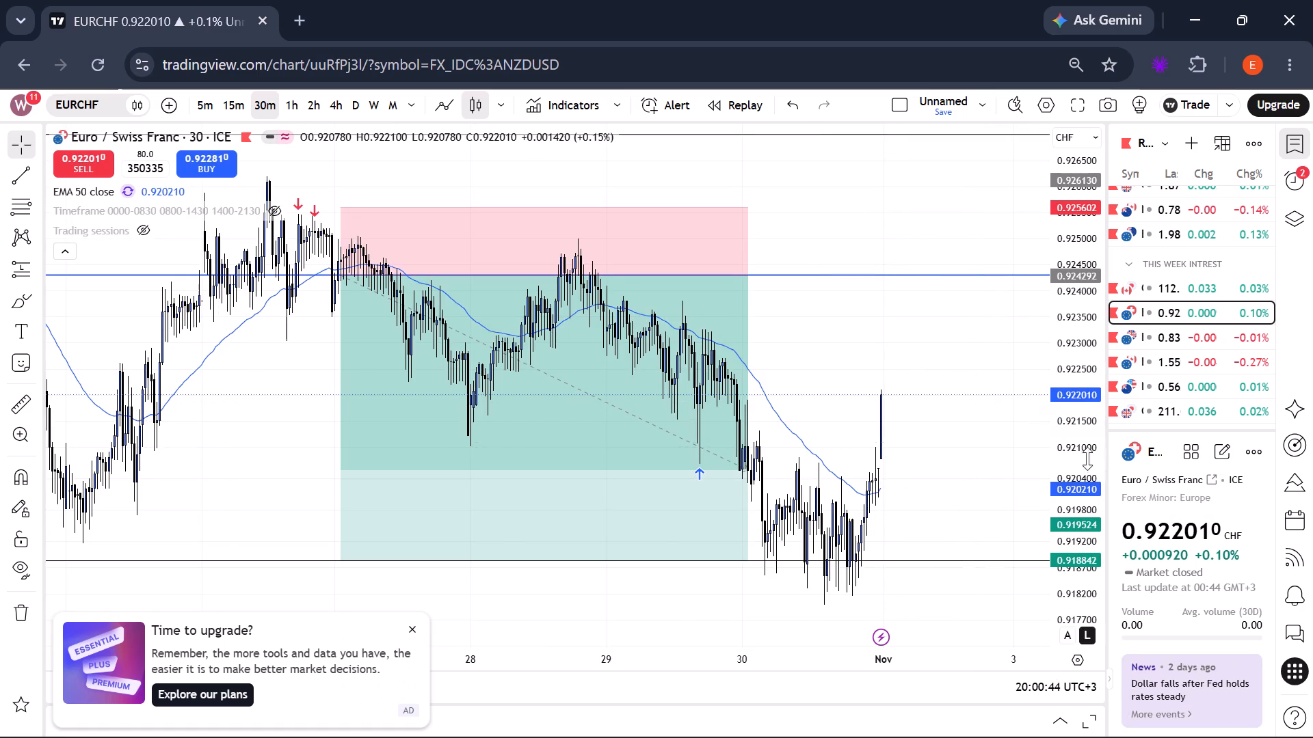
scroll(992, 422, up, 15)
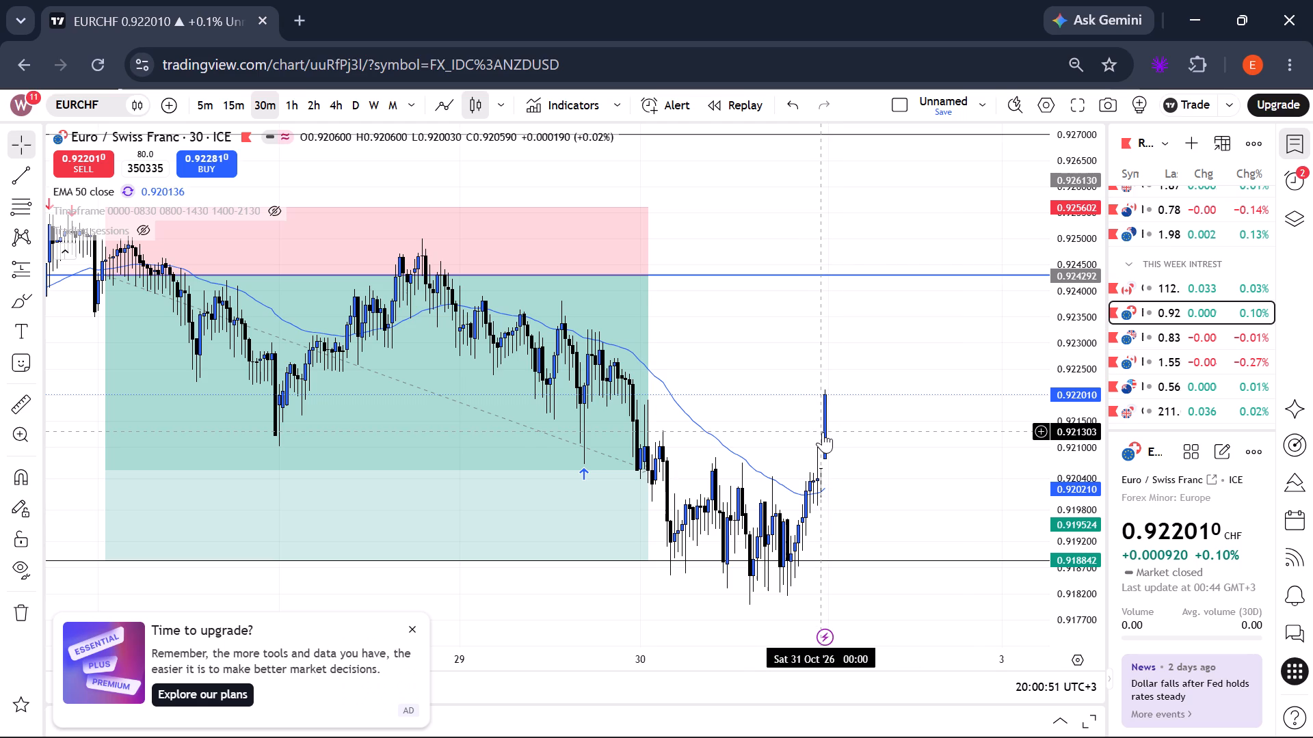
drag(778, 229, 945, 341)
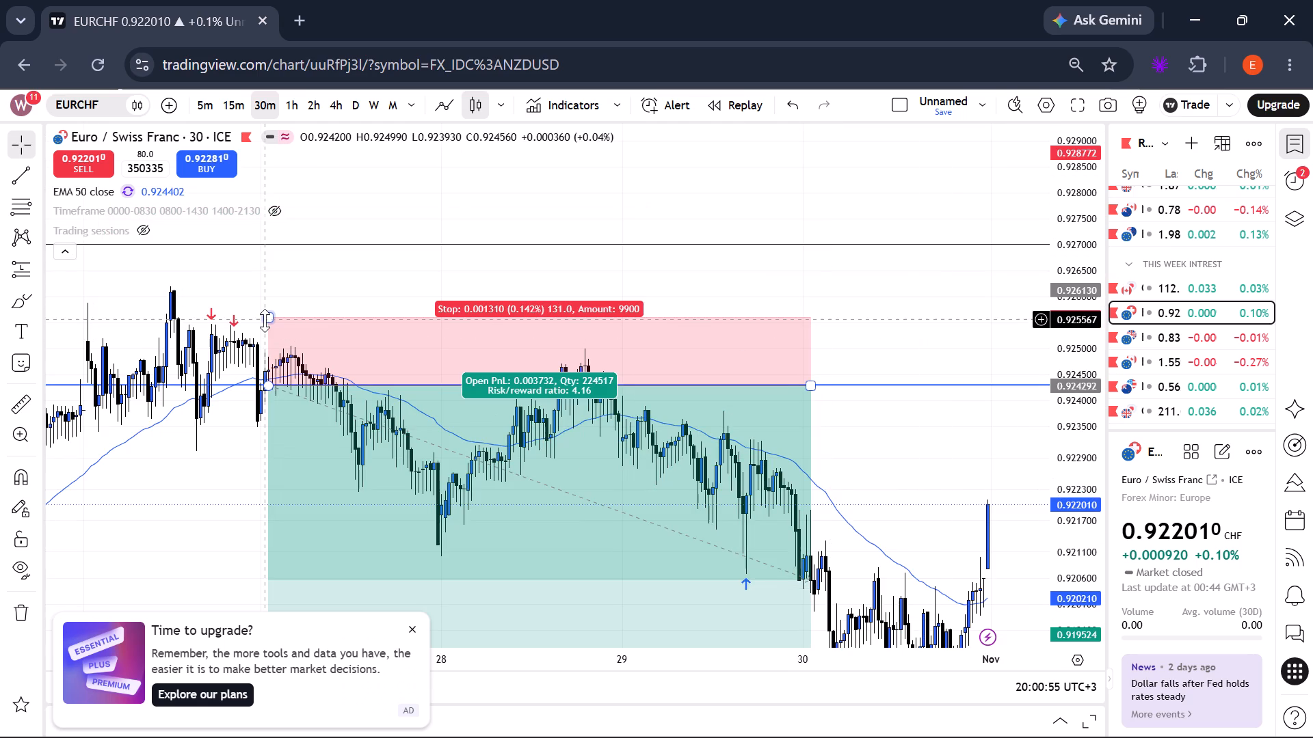
drag(265, 320, 264, 348)
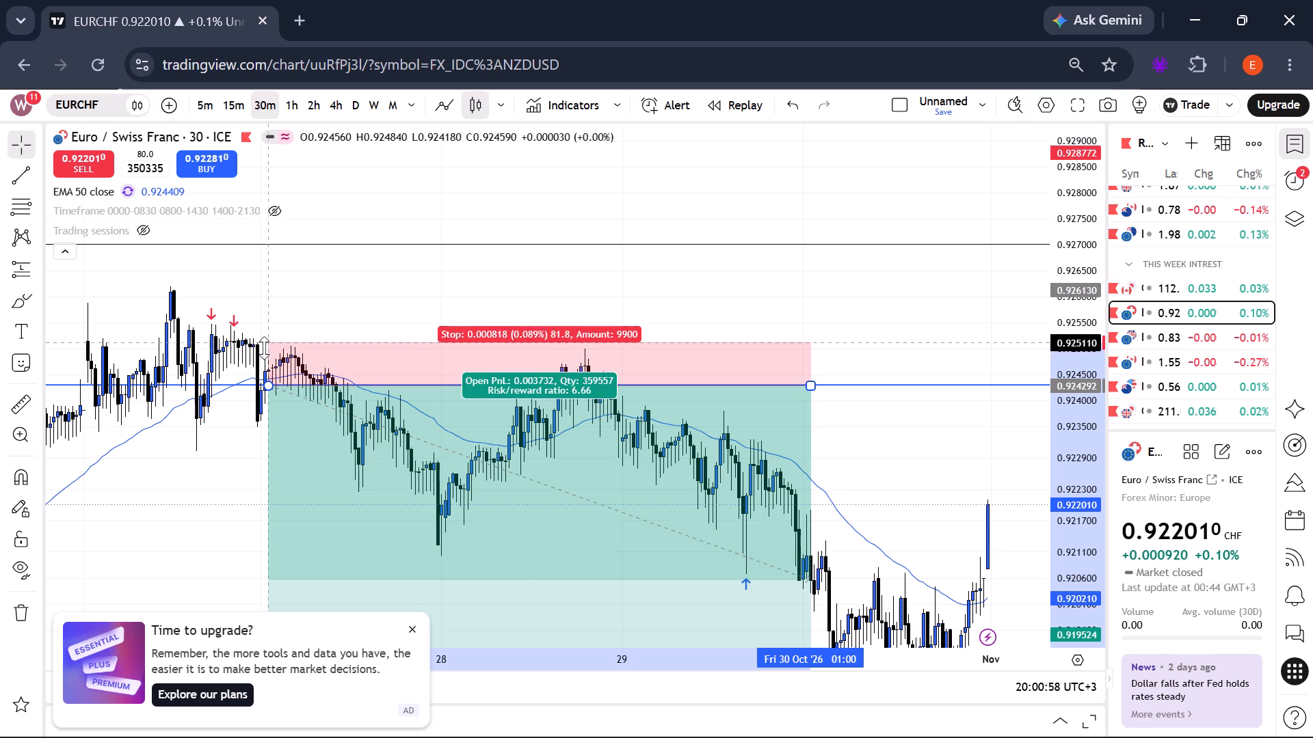
drag(264, 348, 277, 348)
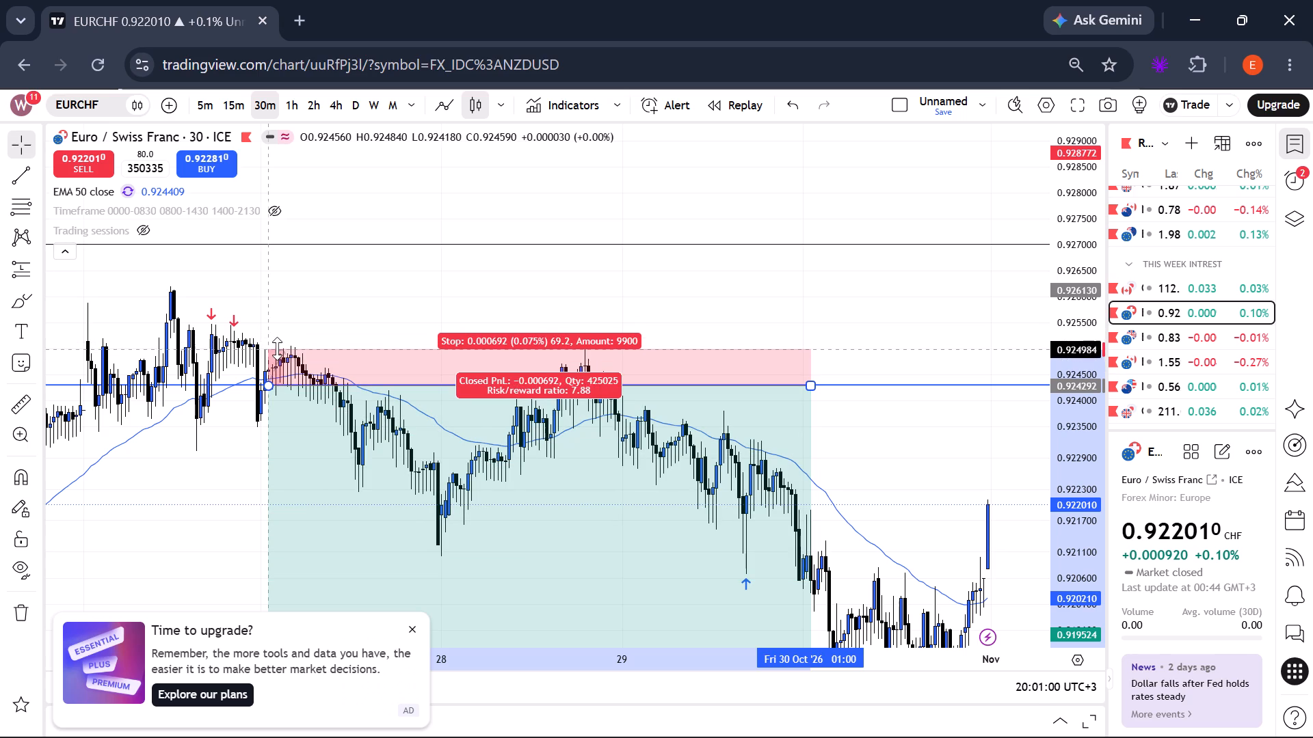
drag(277, 348, 281, 349)
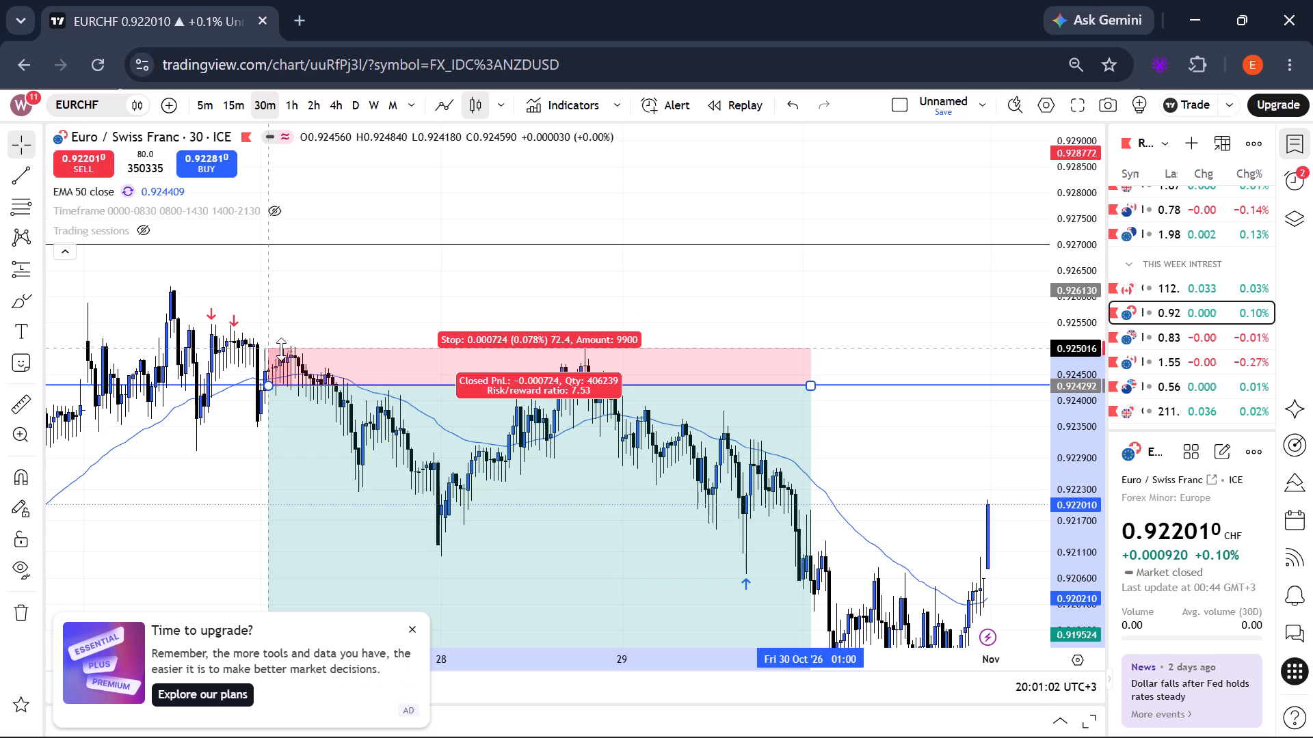
drag(281, 349, 284, 338)
click(345, 306)
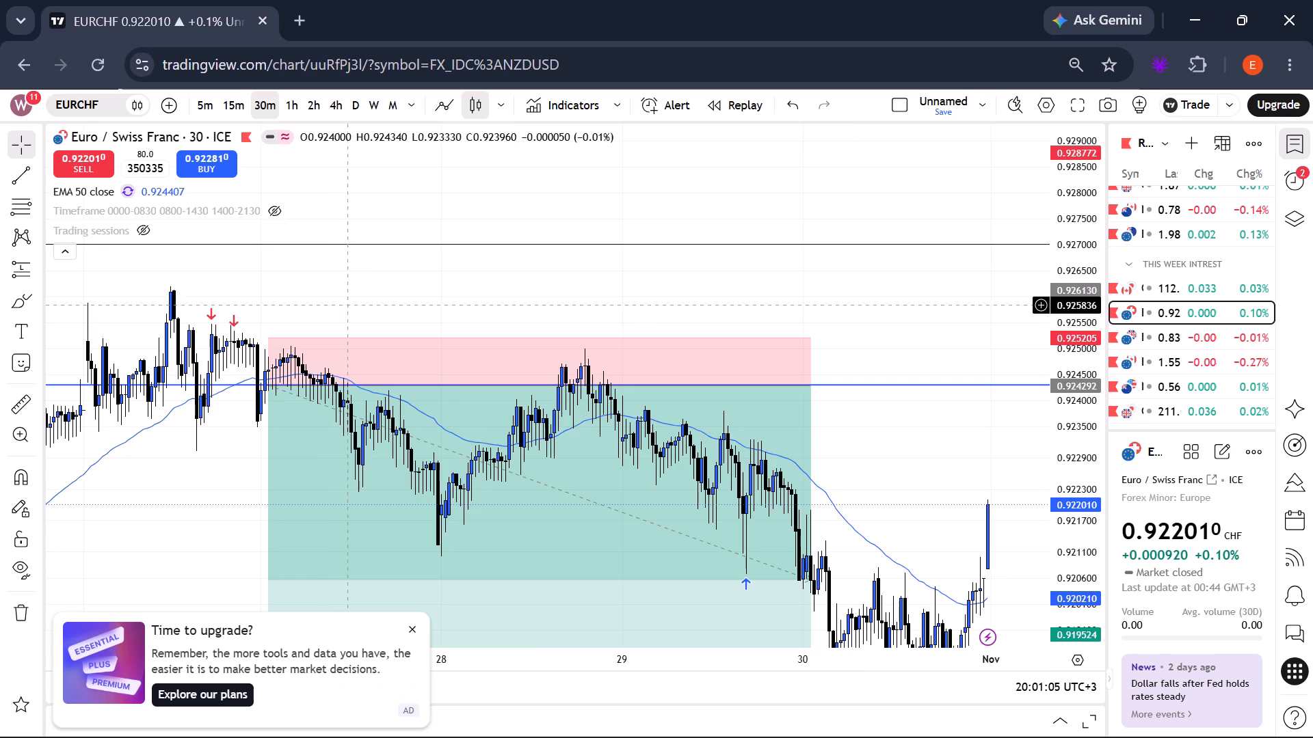
scroll(479, 356, down, 6)
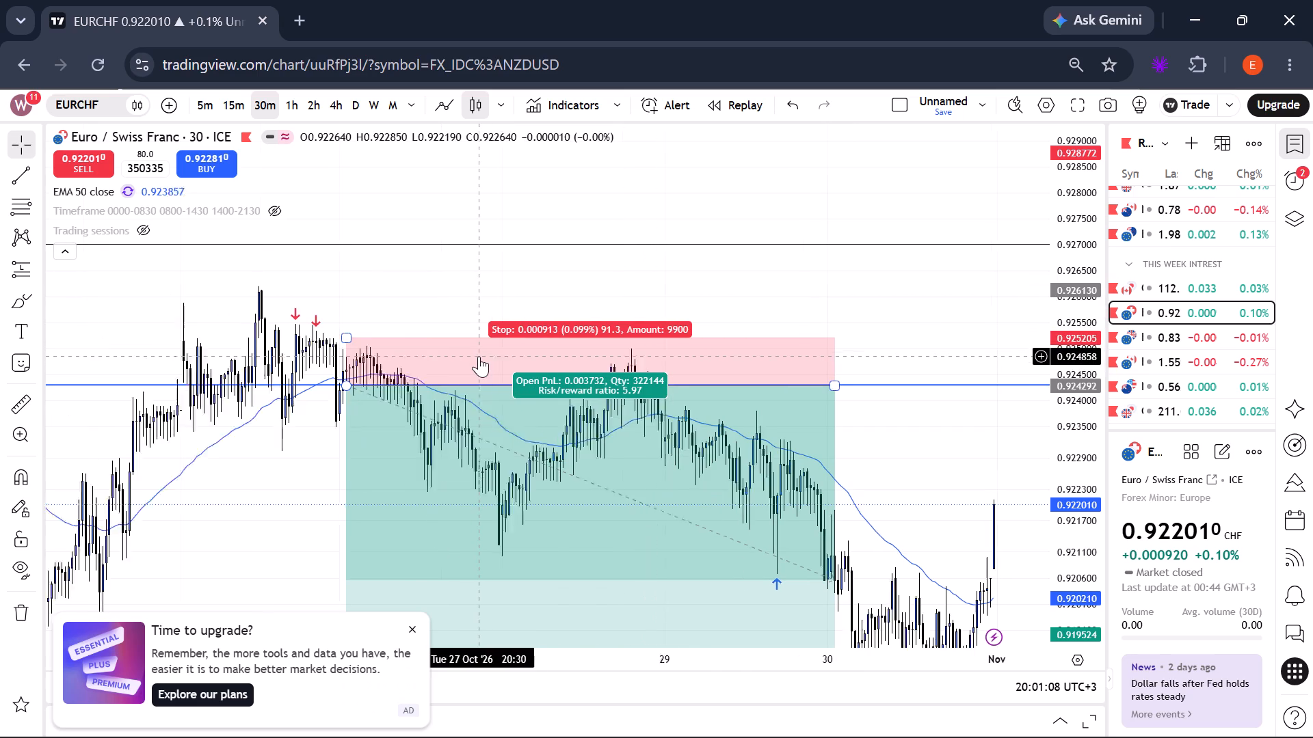
scroll(479, 356, down, 3)
scroll(479, 356, up, 15)
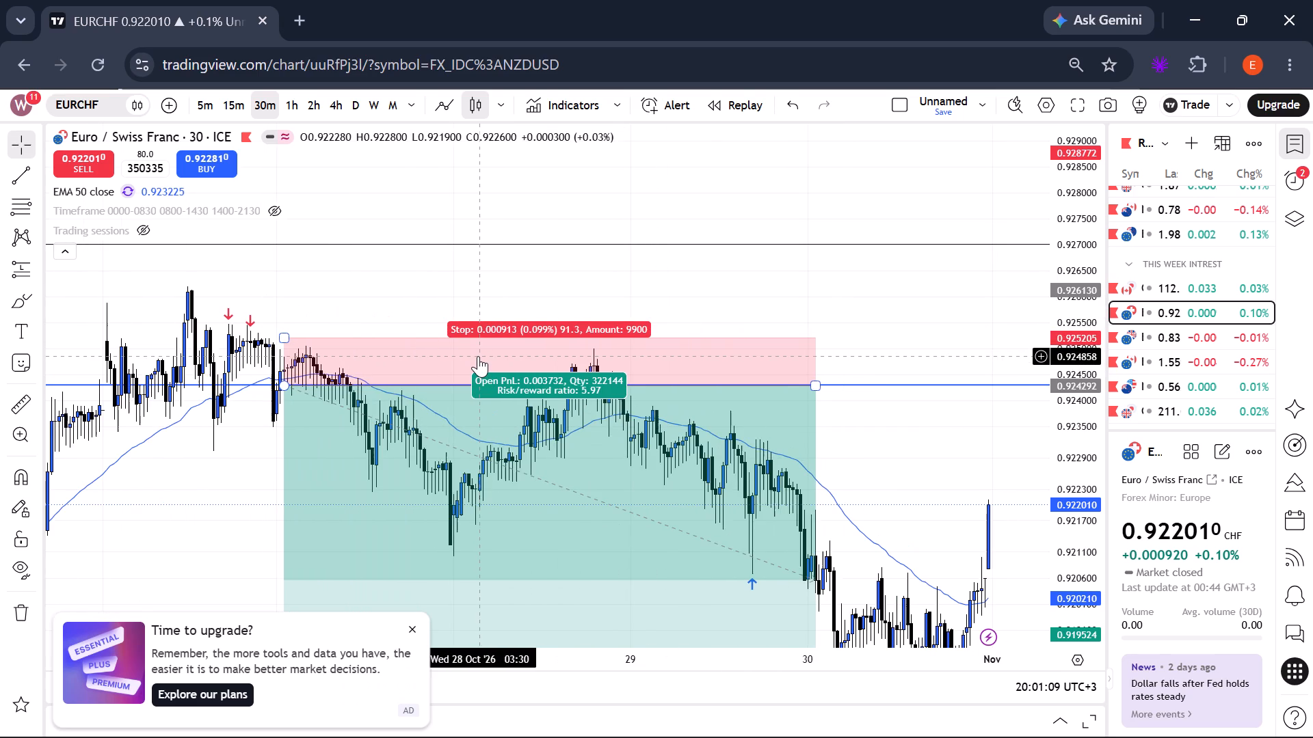
click(278, 336)
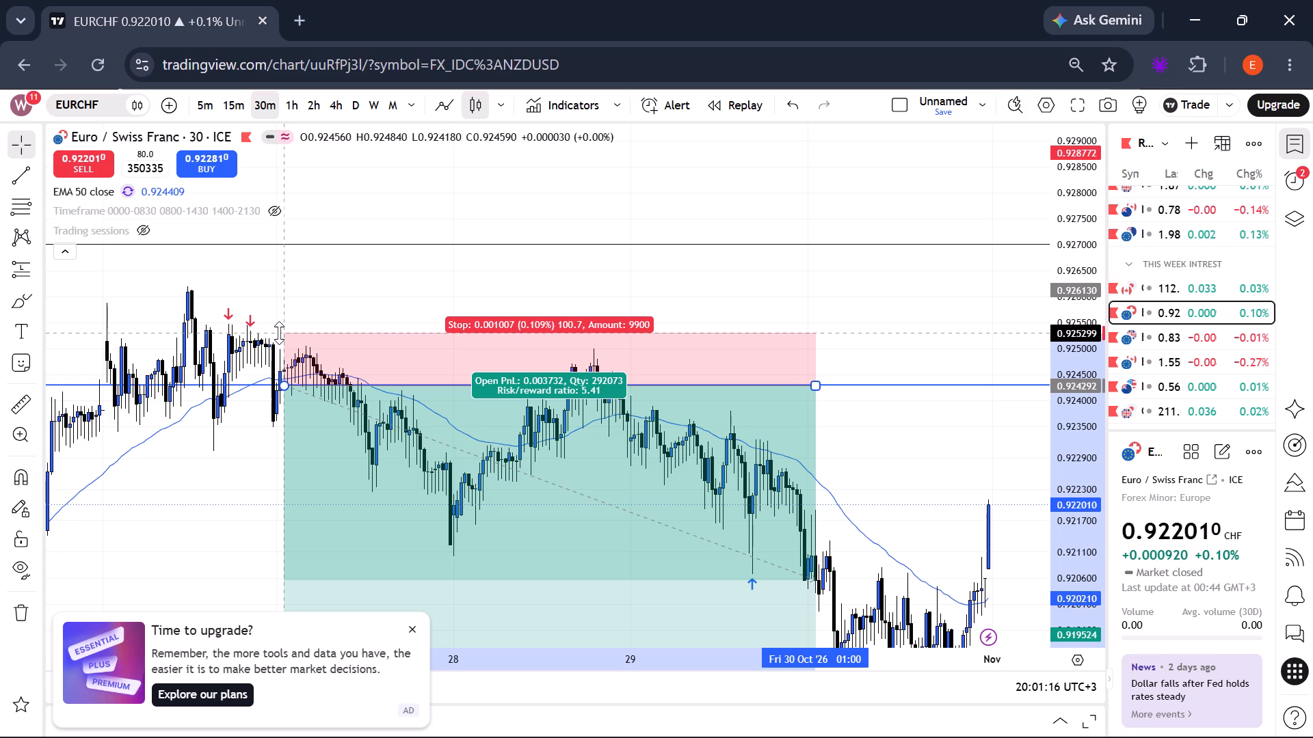
click(393, 291)
scroll(393, 291, down, 6)
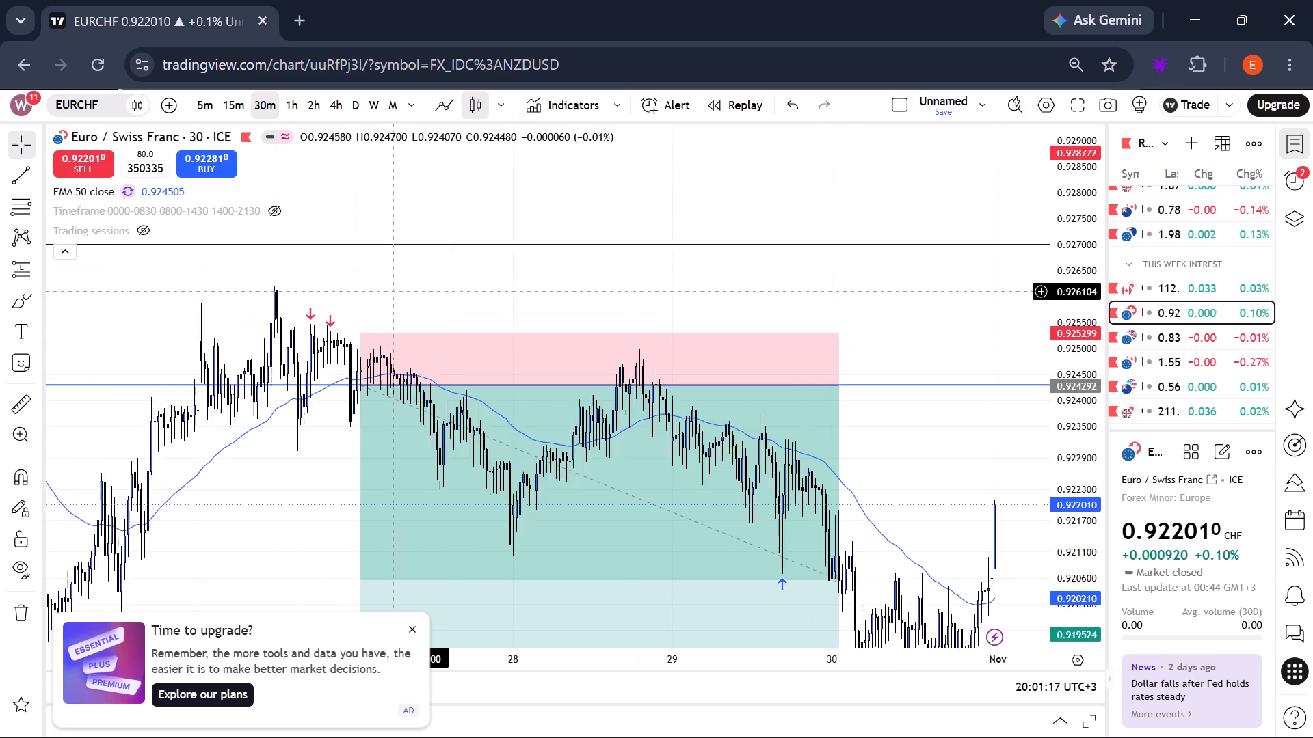
scroll(393, 291, up, 10)
Open EURGBP and examine the 30-minute price action around its short position starting on 29 October.
click(1146, 338)
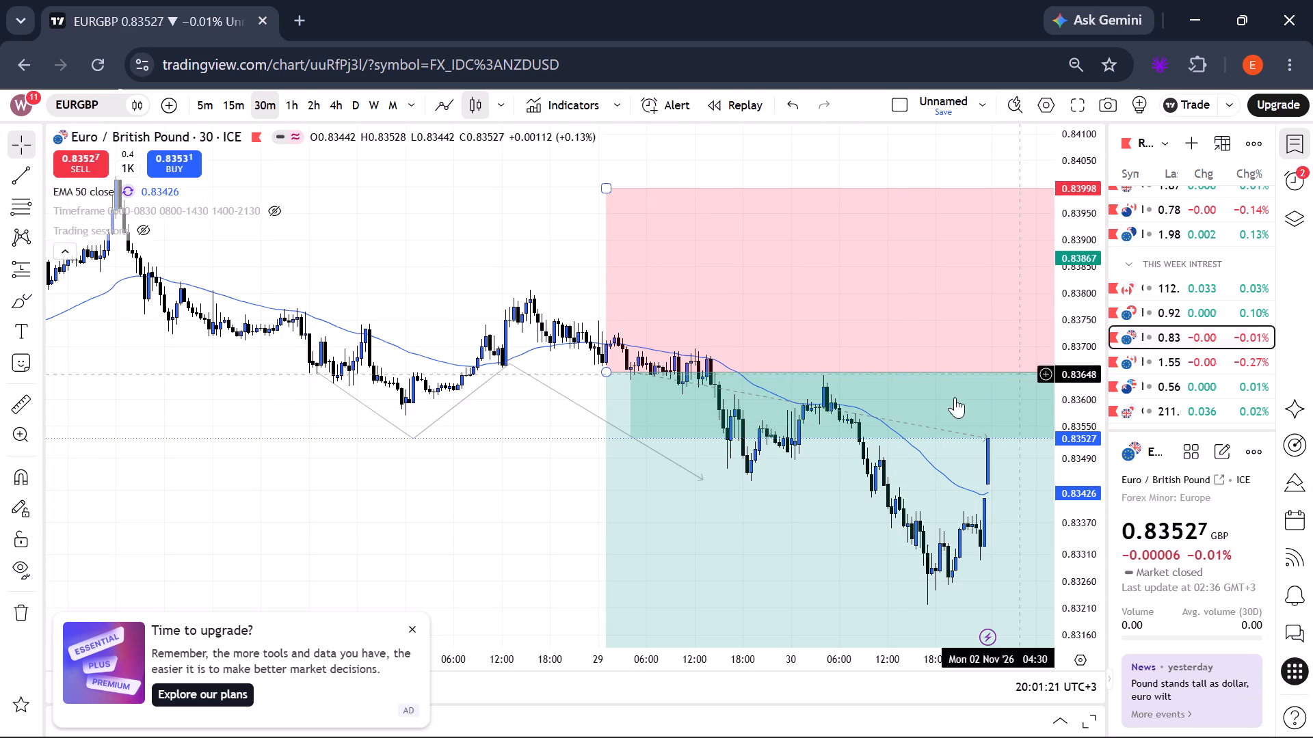
scroll(907, 417, up, 14)
scroll(907, 417, up, 16)
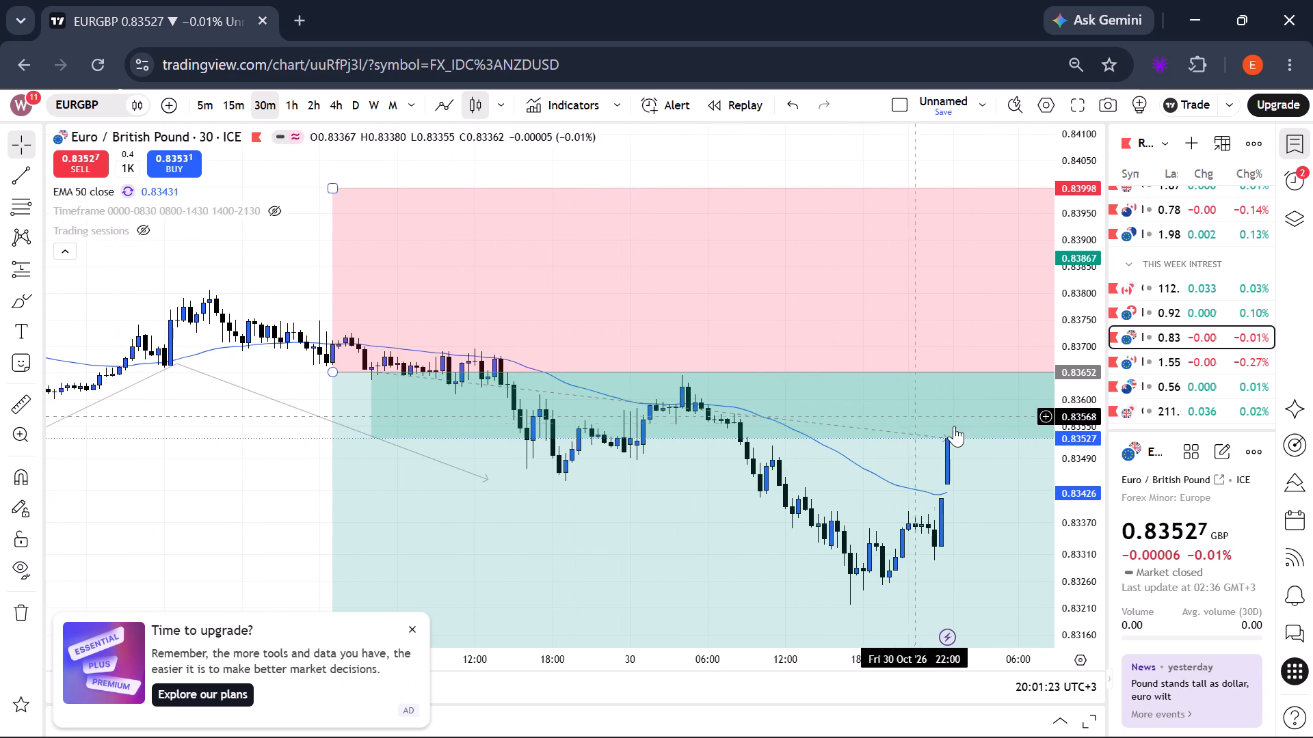
scroll(1066, 470, up, 16)
scroll(1067, 470, down, 19)
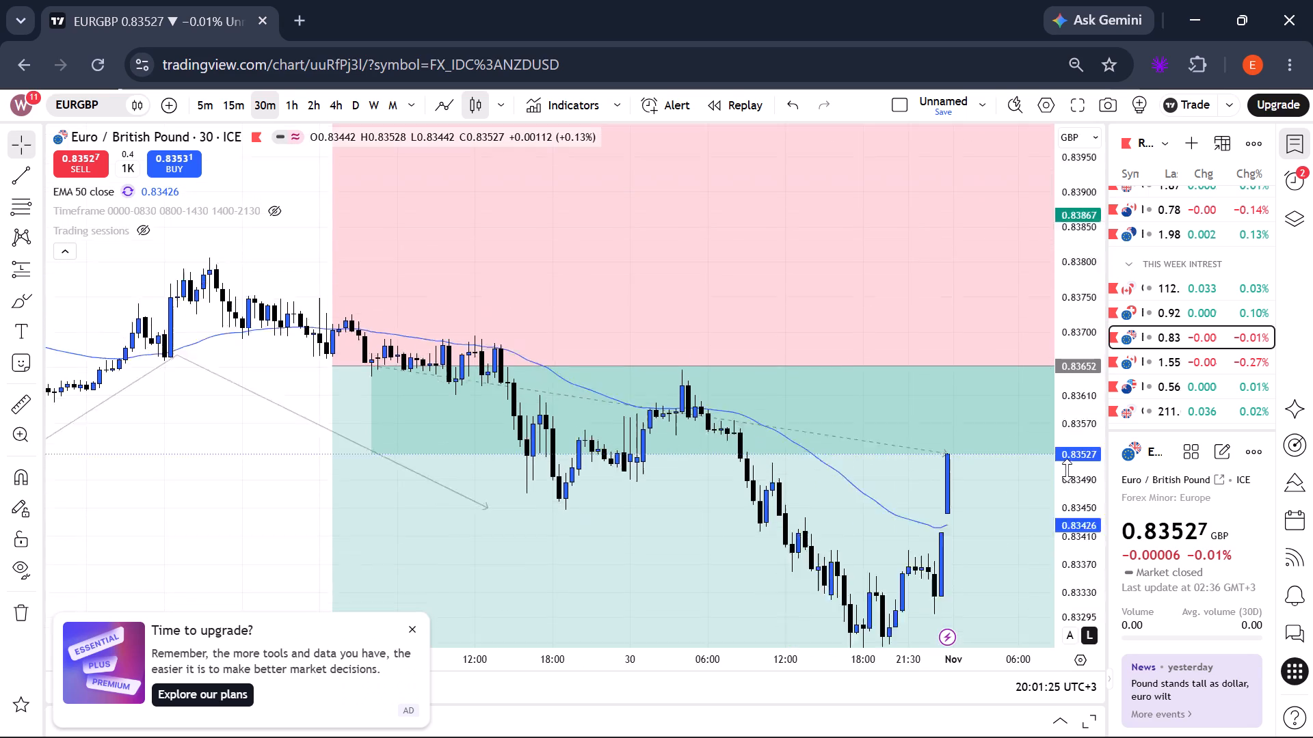
scroll(1067, 470, down, 13)
scroll(1067, 470, up, 18)
scroll(779, 459, up, 7)
scroll(779, 459, down, 14)
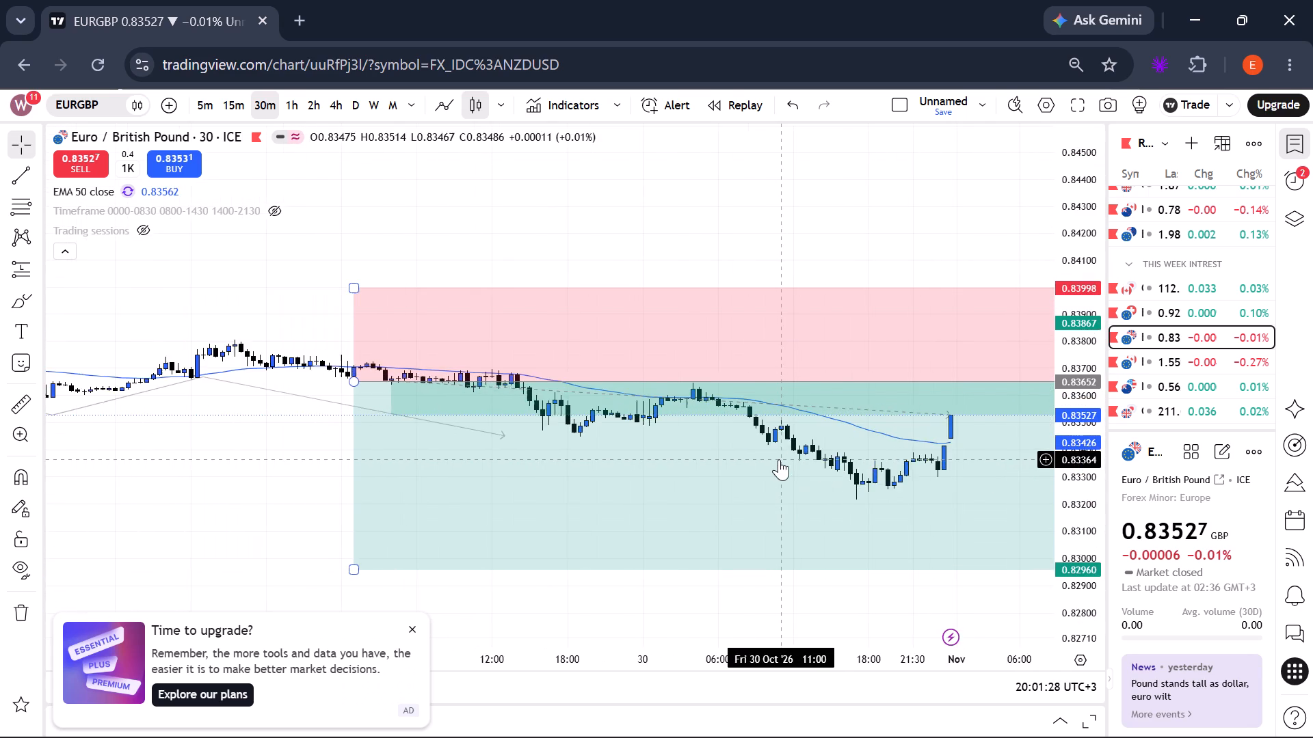
scroll(779, 459, down, 15)
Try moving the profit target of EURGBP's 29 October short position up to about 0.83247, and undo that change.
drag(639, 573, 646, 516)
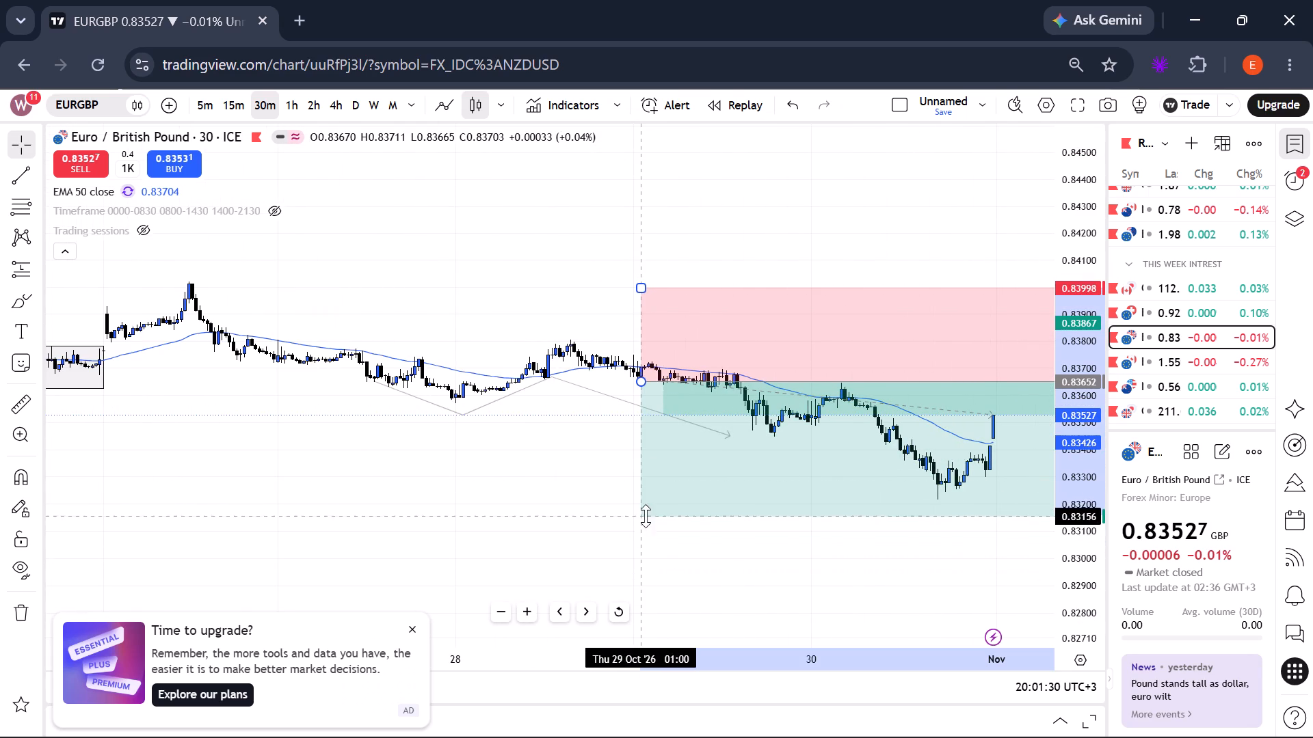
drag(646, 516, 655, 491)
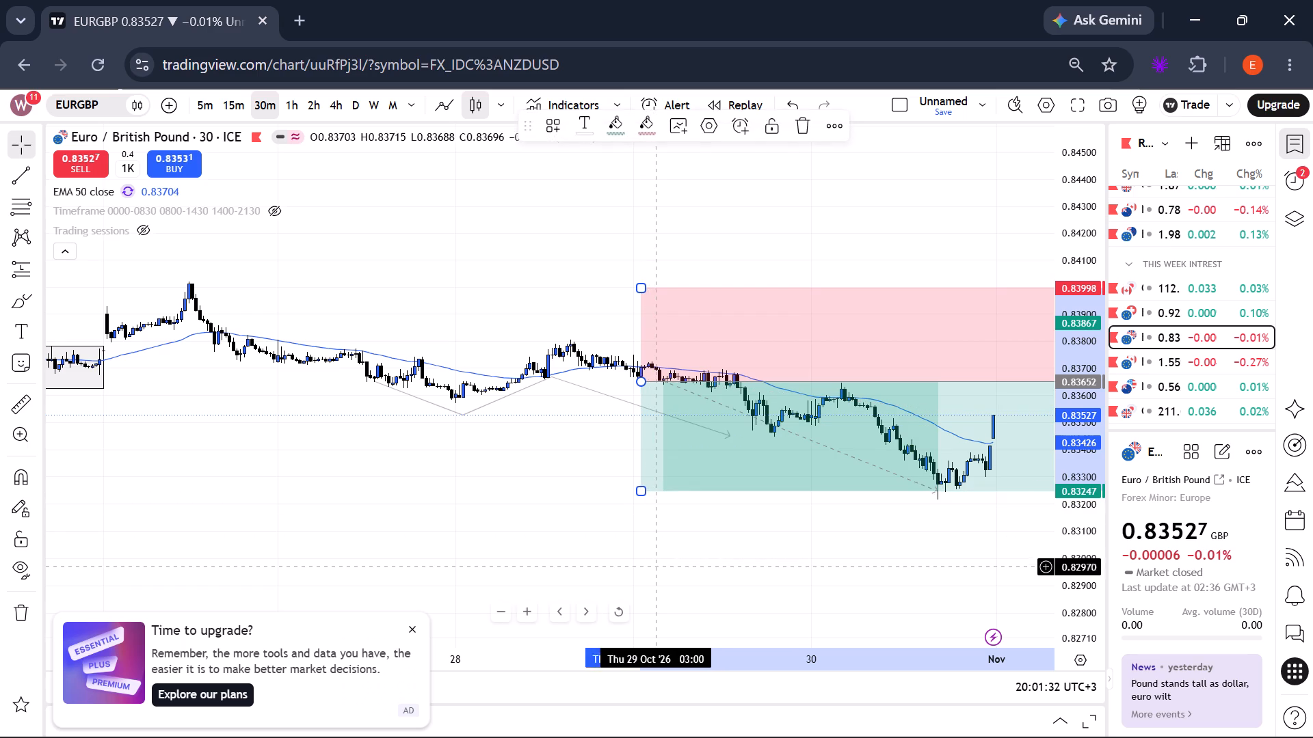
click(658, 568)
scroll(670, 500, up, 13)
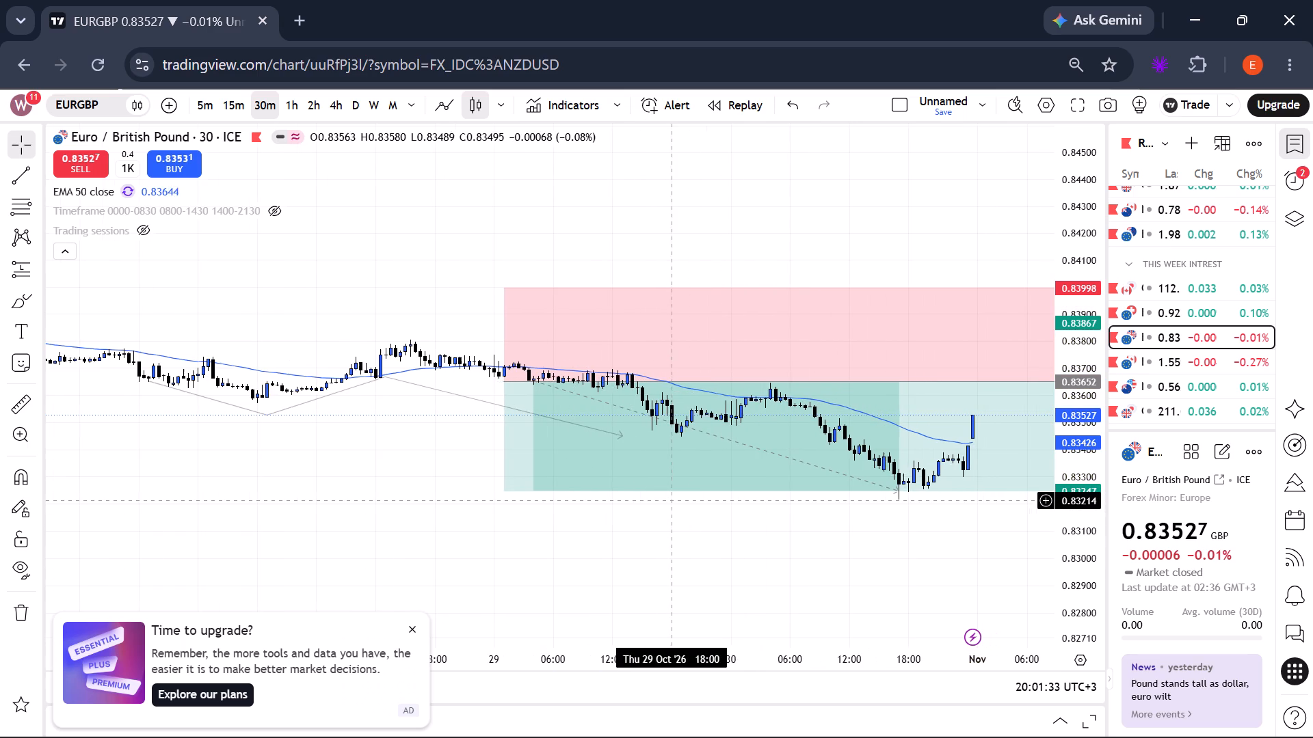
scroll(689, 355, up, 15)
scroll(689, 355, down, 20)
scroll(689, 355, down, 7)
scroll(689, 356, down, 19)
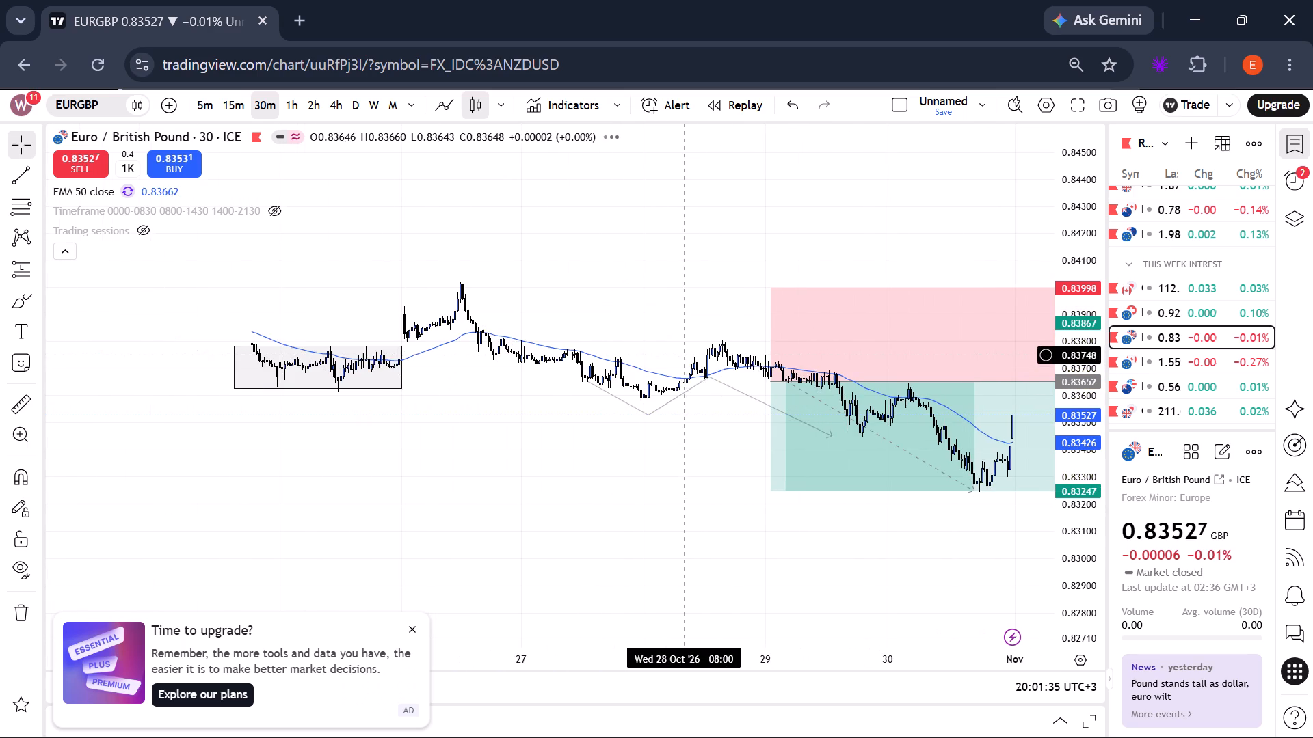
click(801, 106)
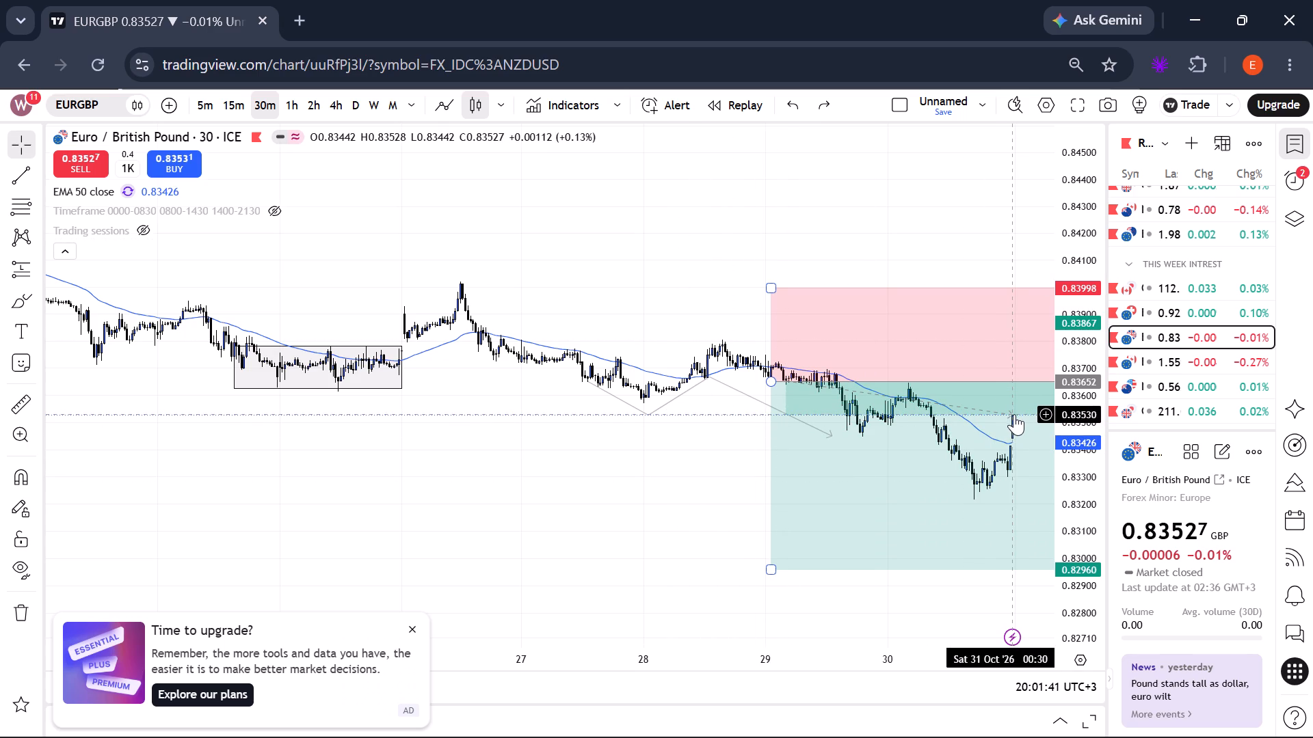
Switch EURGBP to the daily timeframe and examine price around the late-October short position and the blue horizontal levels.
drag(605, 454, 3, 296)
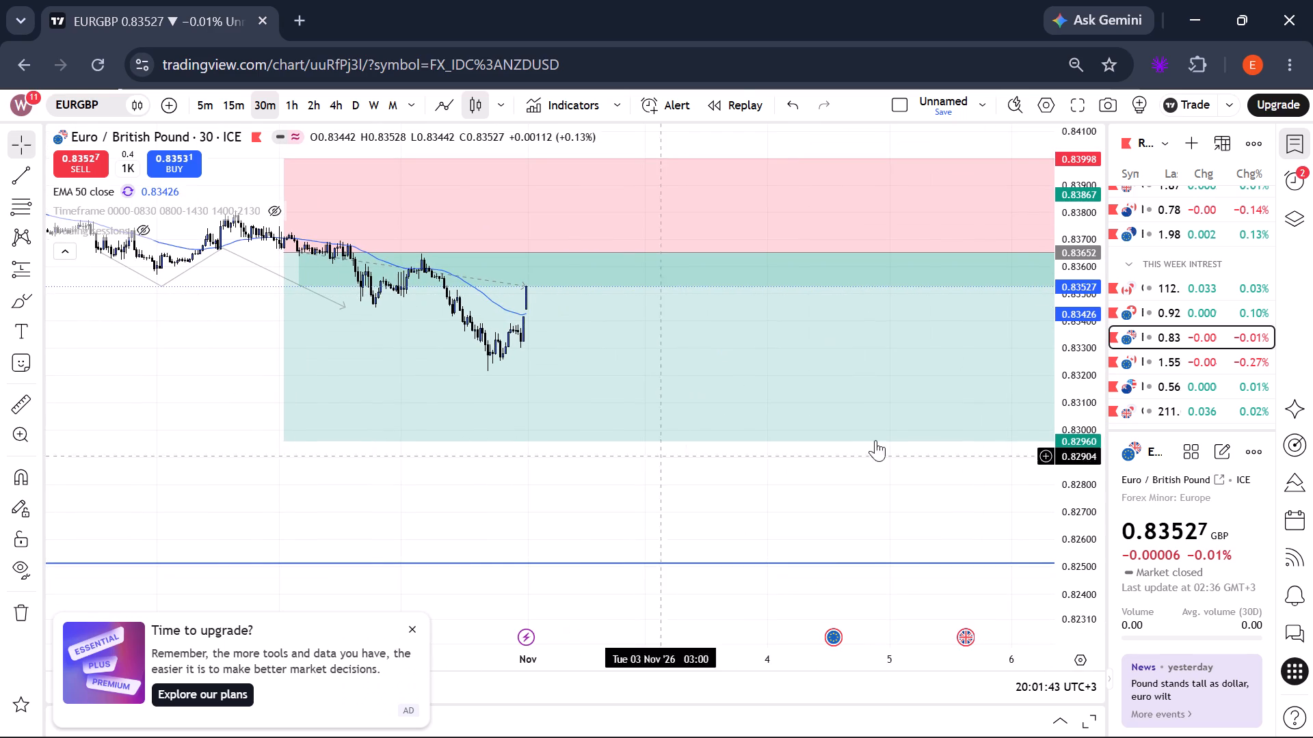
scroll(1076, 387, up, 16)
drag(563, 527, 447, 682)
scroll(579, 467, up, 6)
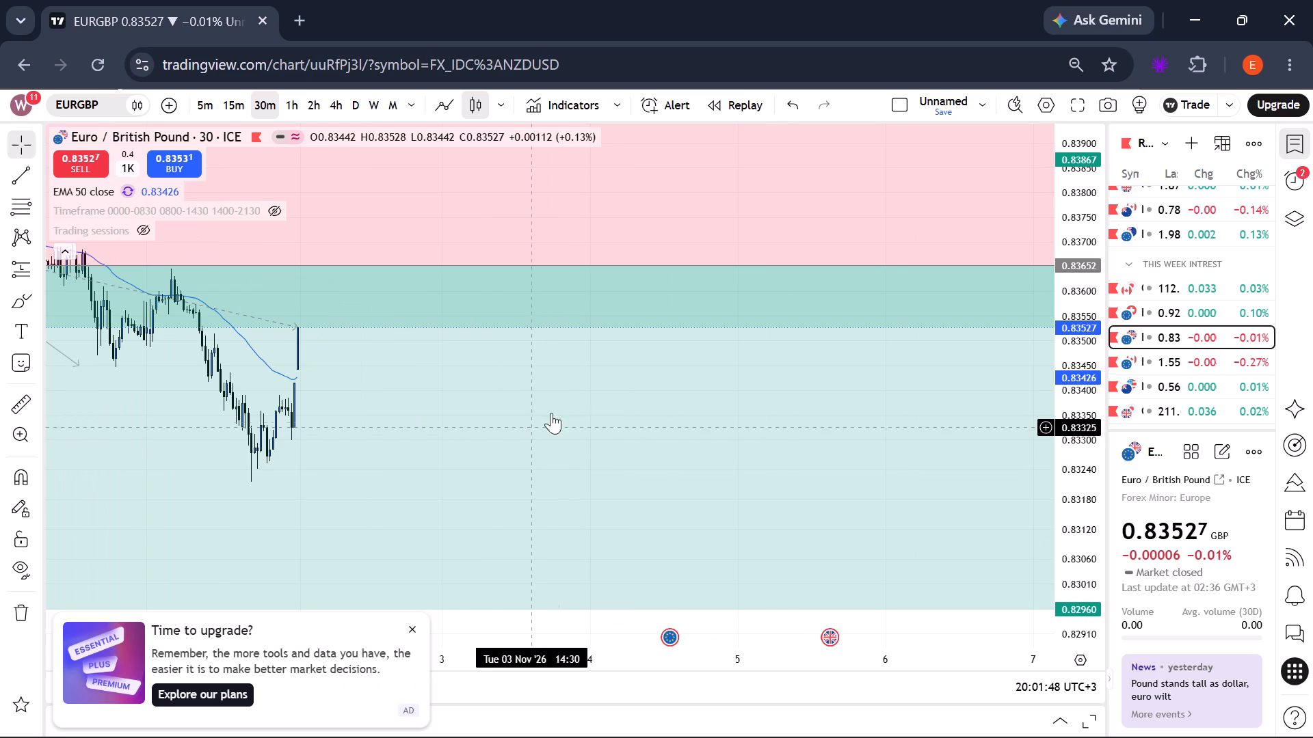
click(354, 100)
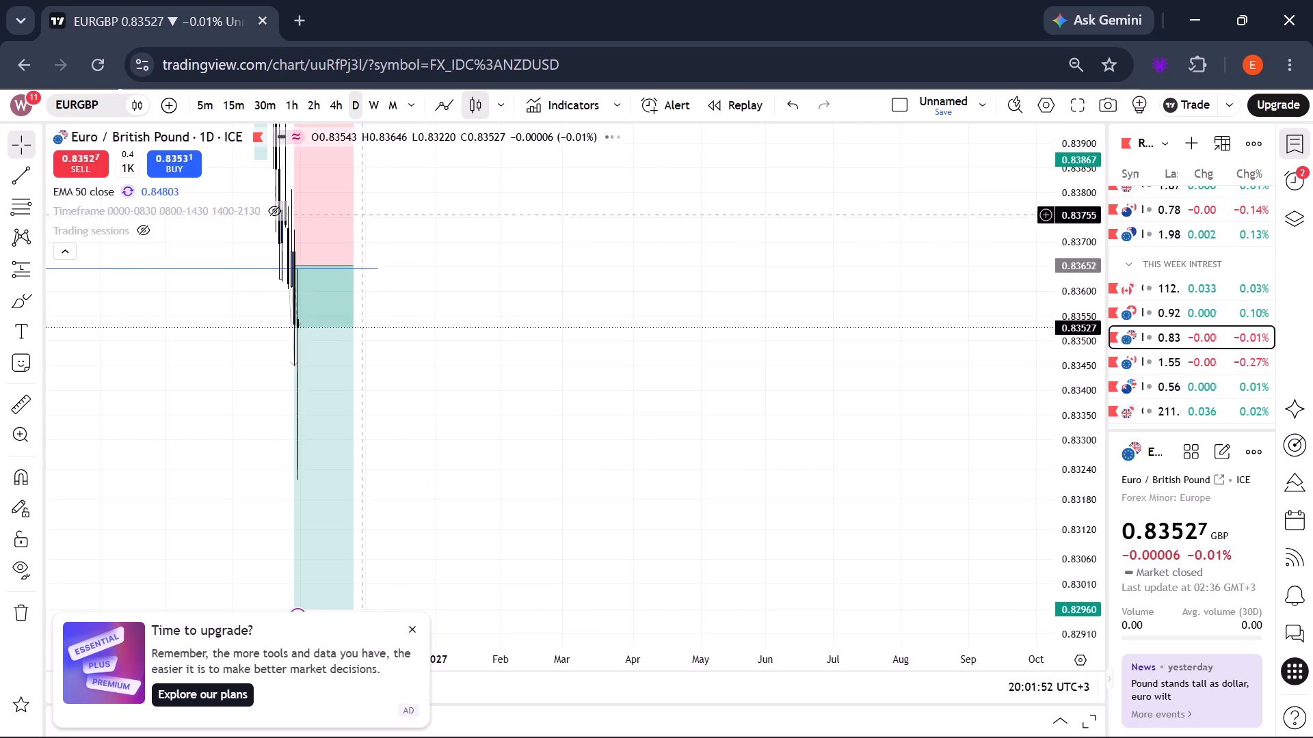
scroll(394, 284, up, 9)
drag(395, 284, 1049, 303)
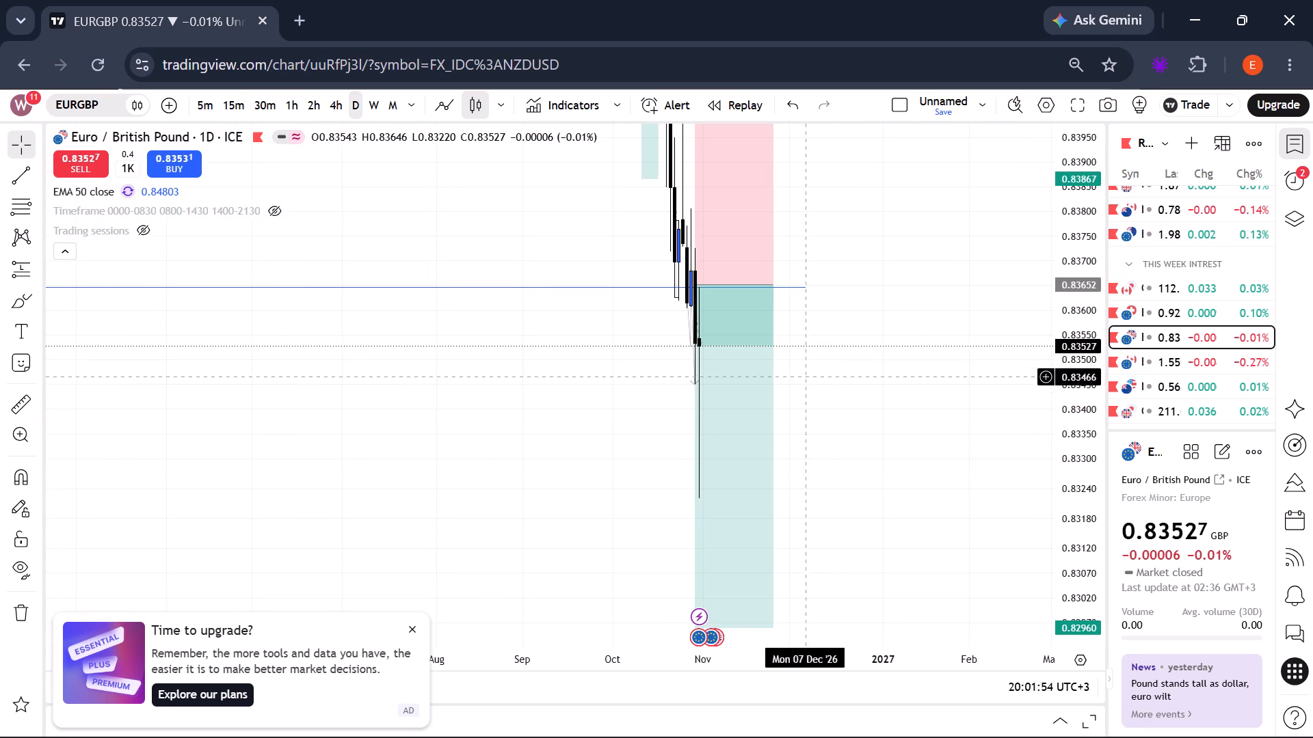
scroll(1085, 380, down, 20)
scroll(1085, 380, down, 10)
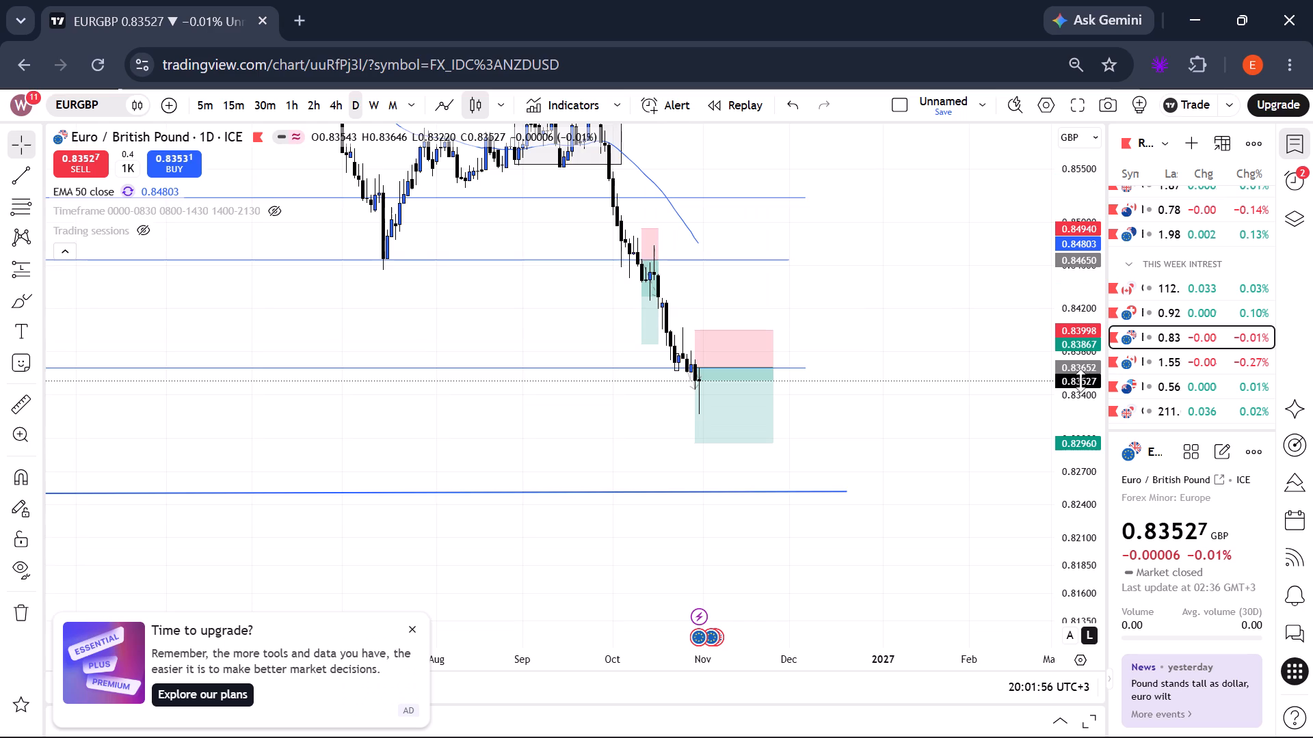
scroll(1076, 381, up, 20)
scroll(1076, 381, up, 2)
scroll(706, 433, up, 8)
scroll(706, 433, down, 17)
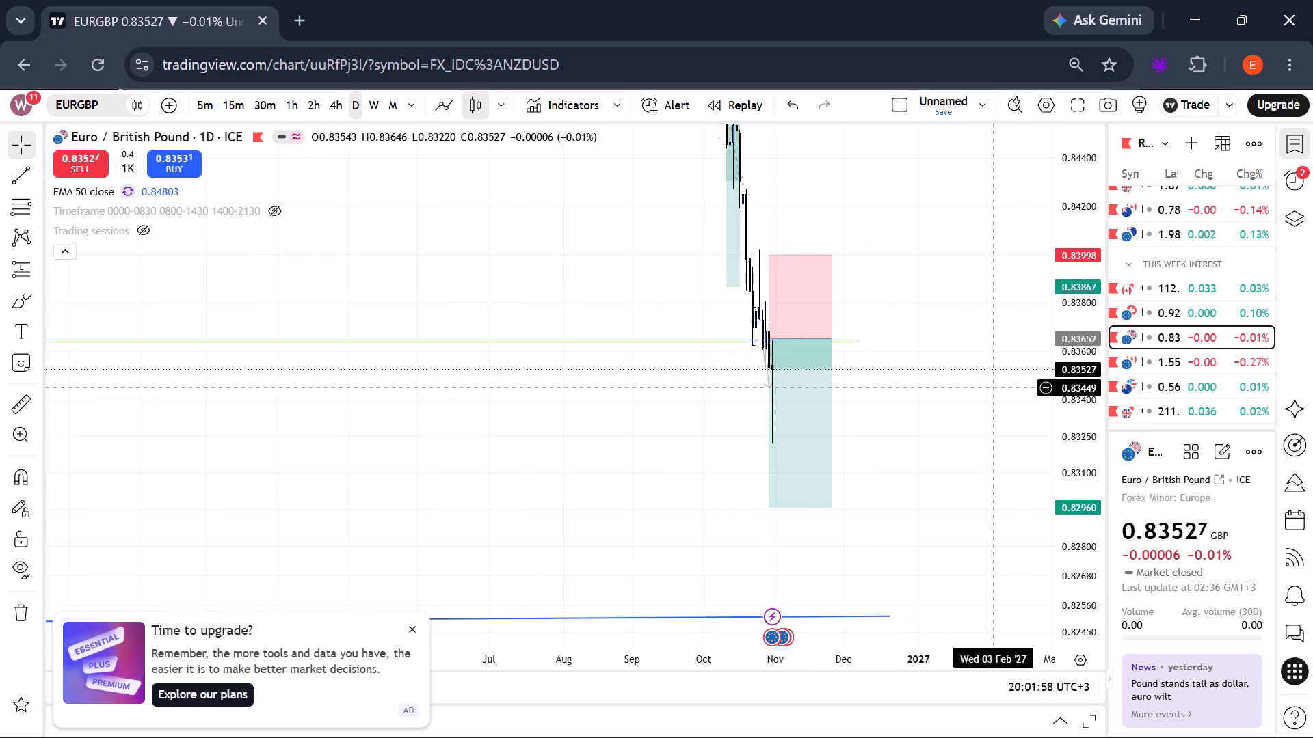
scroll(1018, 380, up, 15)
scroll(1078, 327, down, 18)
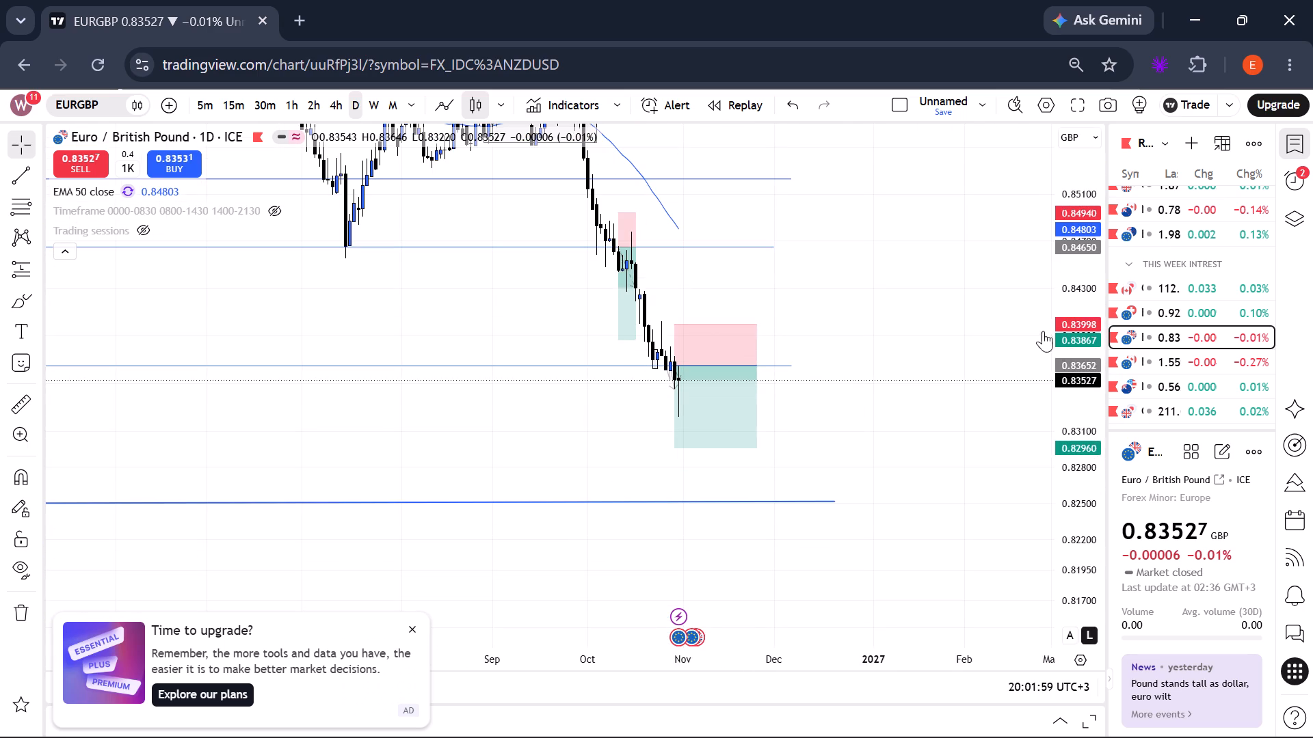
drag(893, 297, 892, 356)
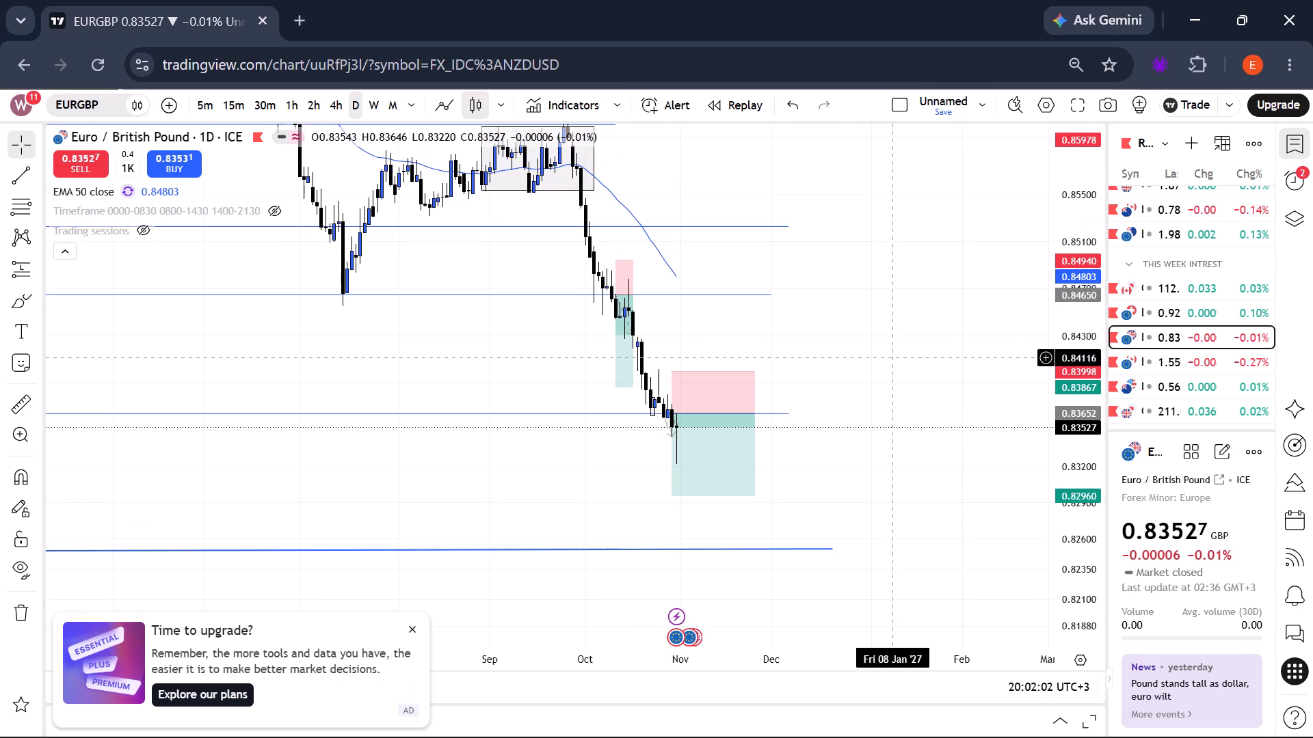
drag(877, 383, 1064, 337)
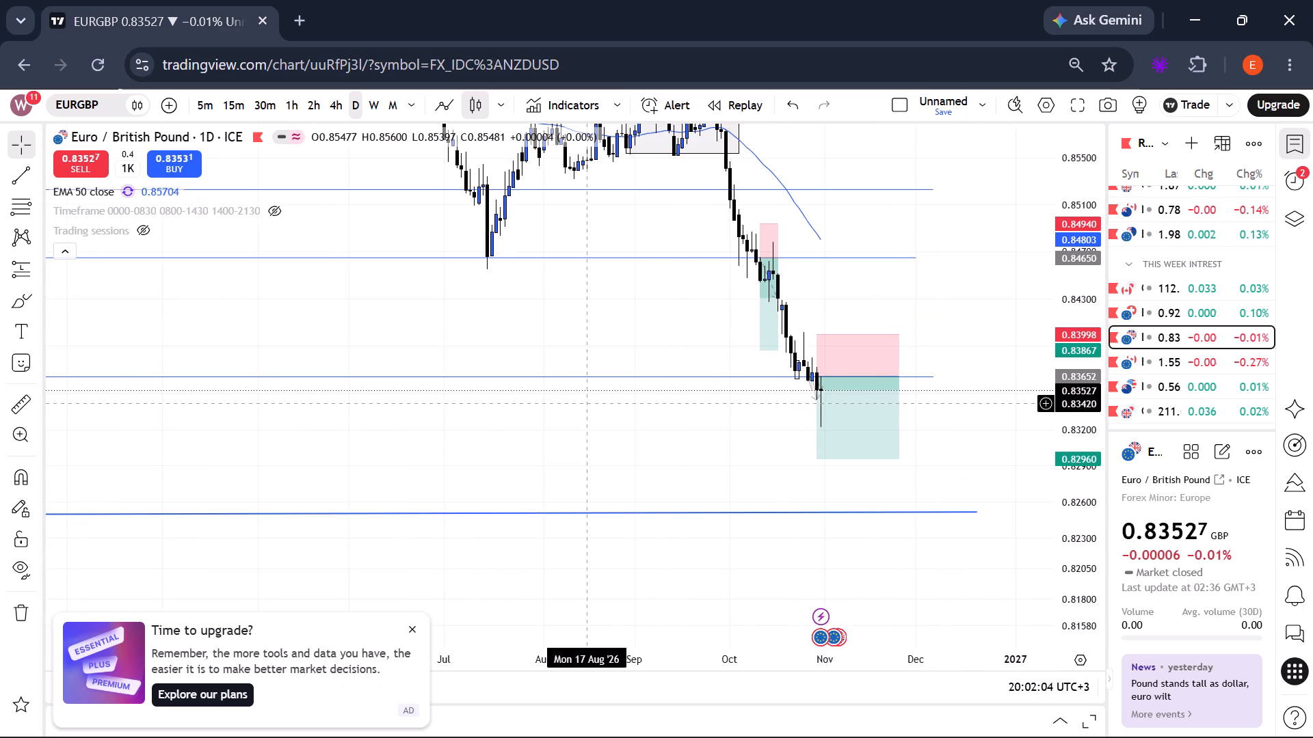
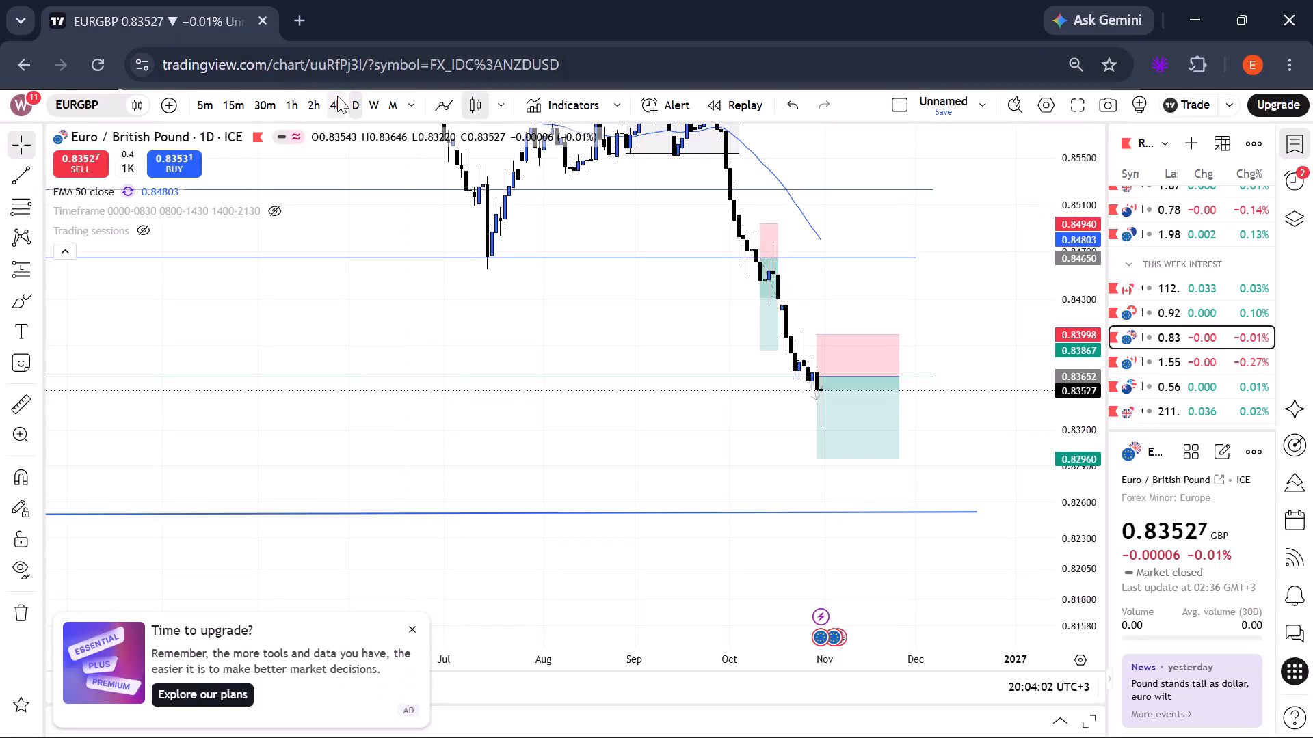
Check EURGBP on the 4-hour timeframe, and examine the 30-minute price action around the short position starting on 29 October.
click(337, 96)
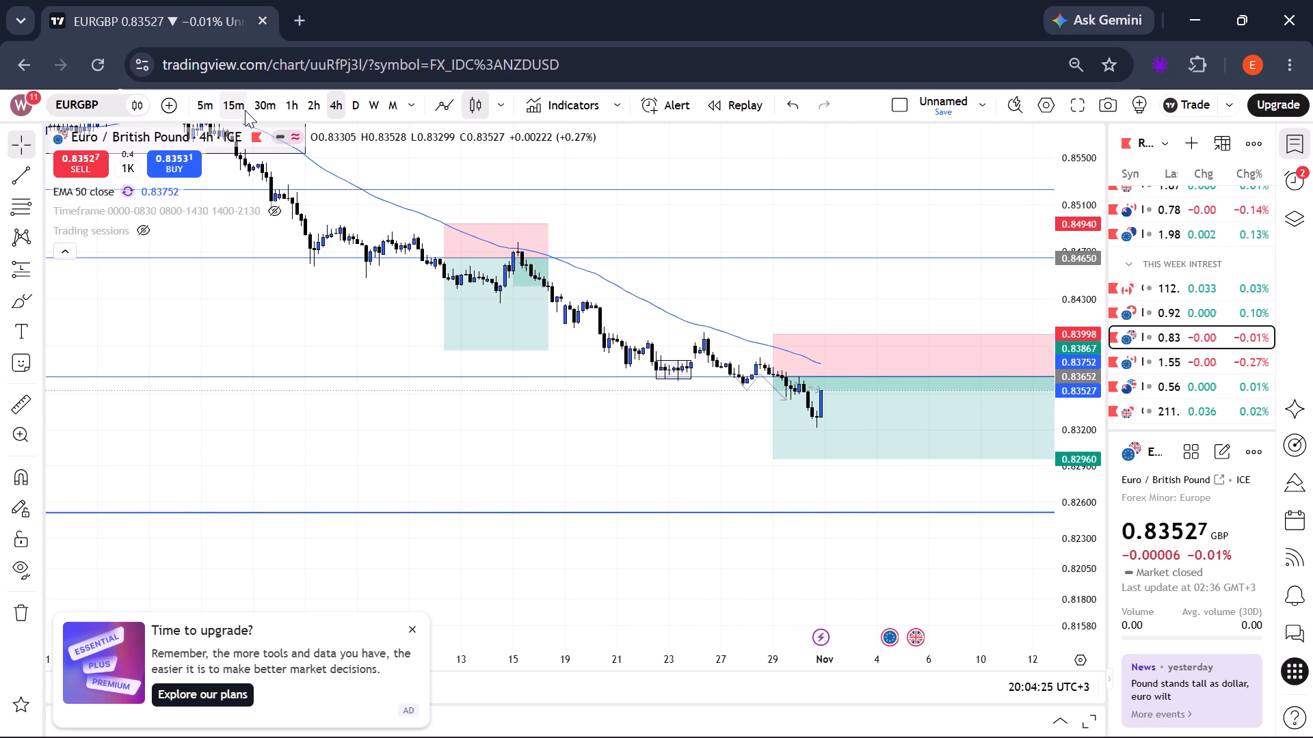
click(261, 96)
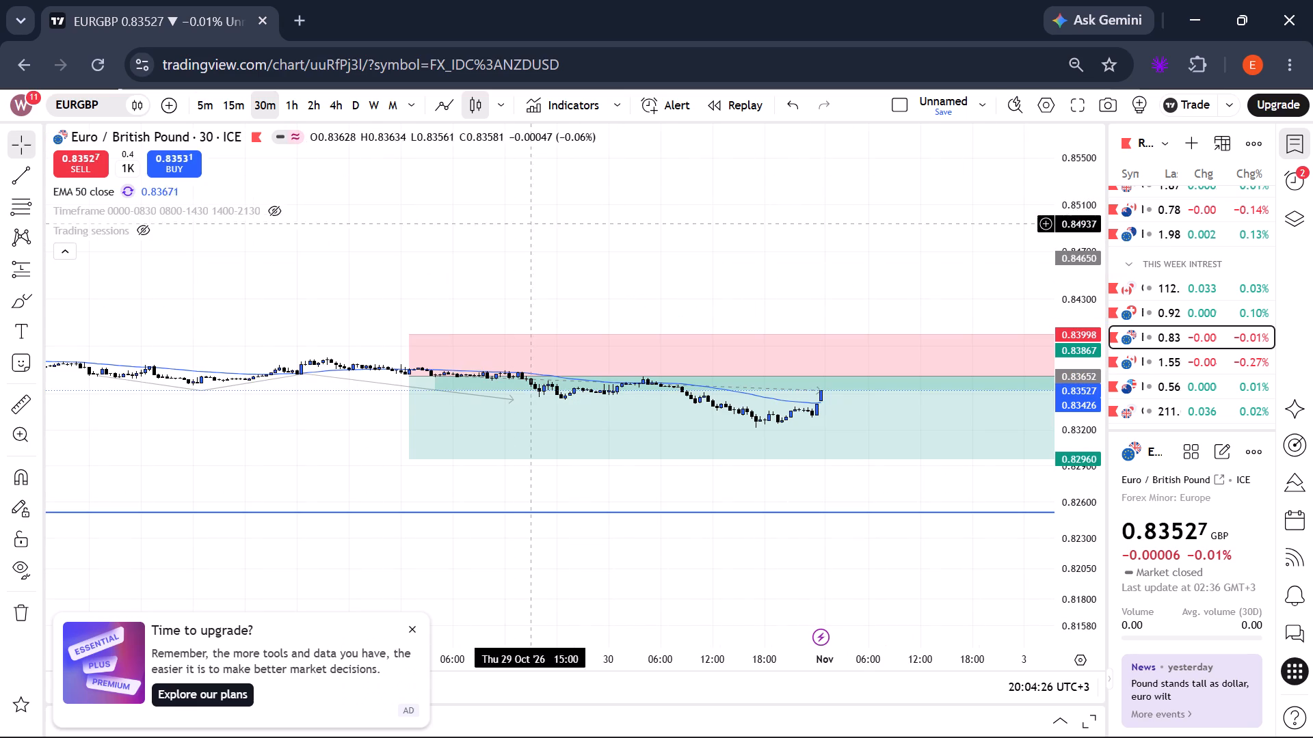
scroll(640, 317, up, 8)
scroll(640, 317, down, 7)
scroll(1074, 380, up, 16)
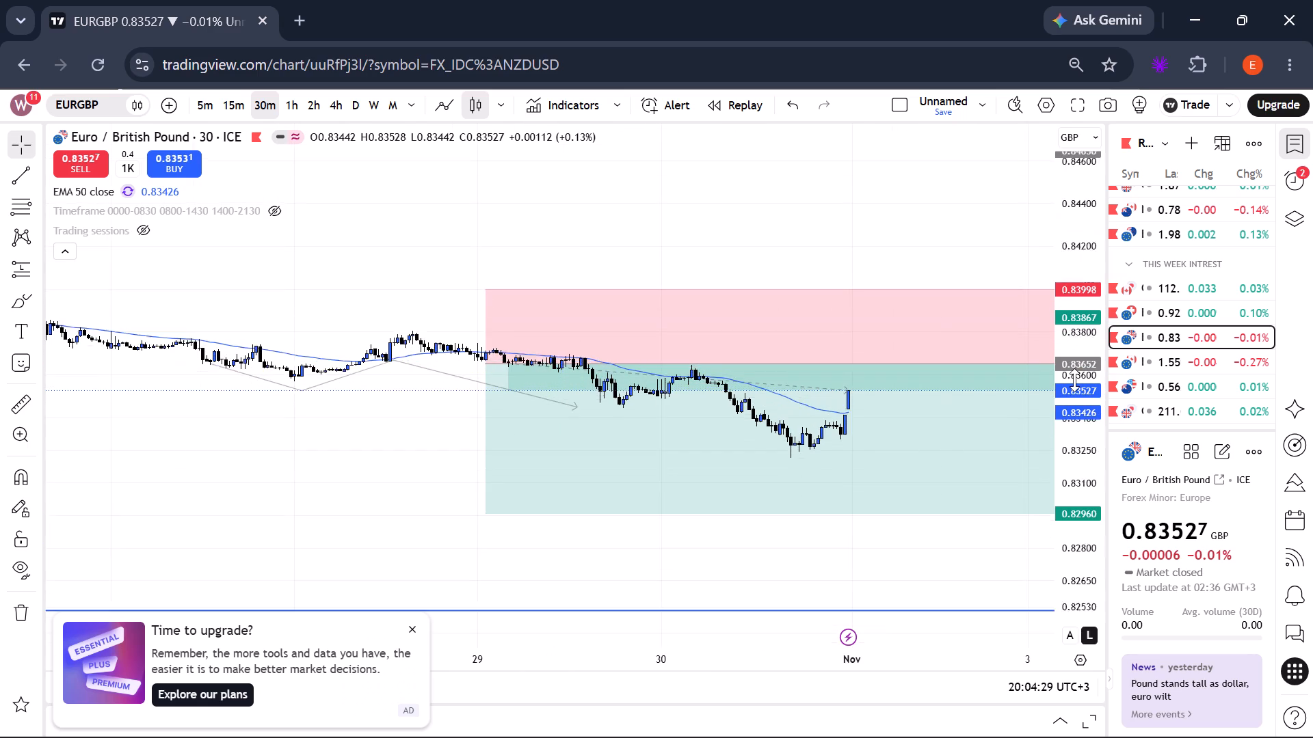
scroll(1074, 380, up, 20)
scroll(1074, 380, up, 4)
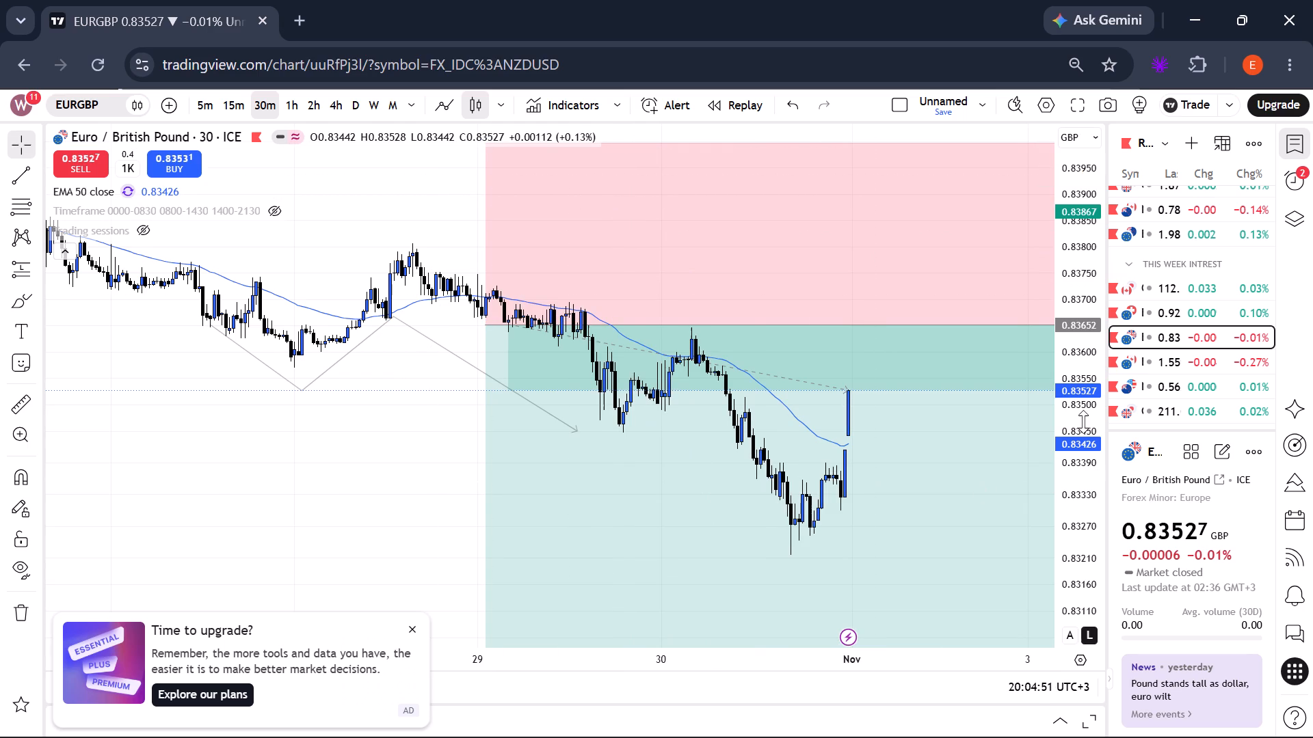
scroll(1096, 393, down, 5)
scroll(829, 433, down, 6)
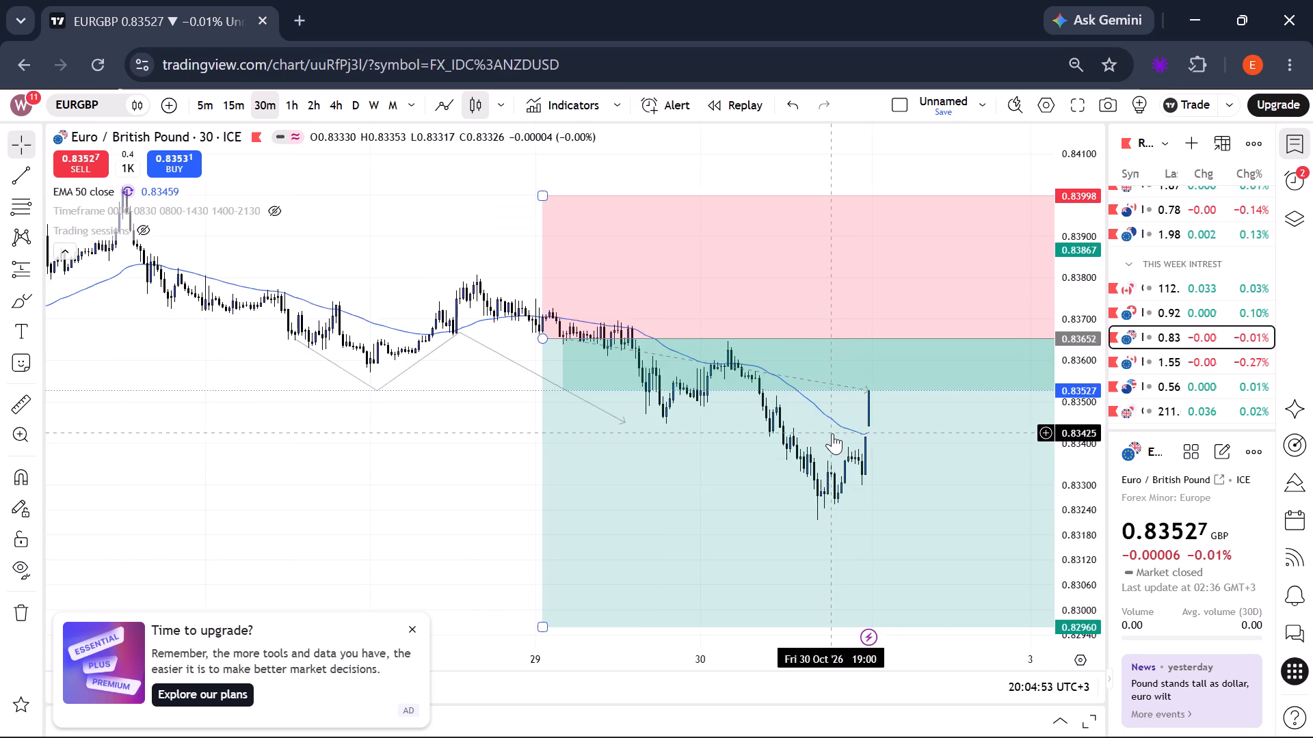
scroll(832, 433, down, 5)
scroll(832, 433, up, 14)
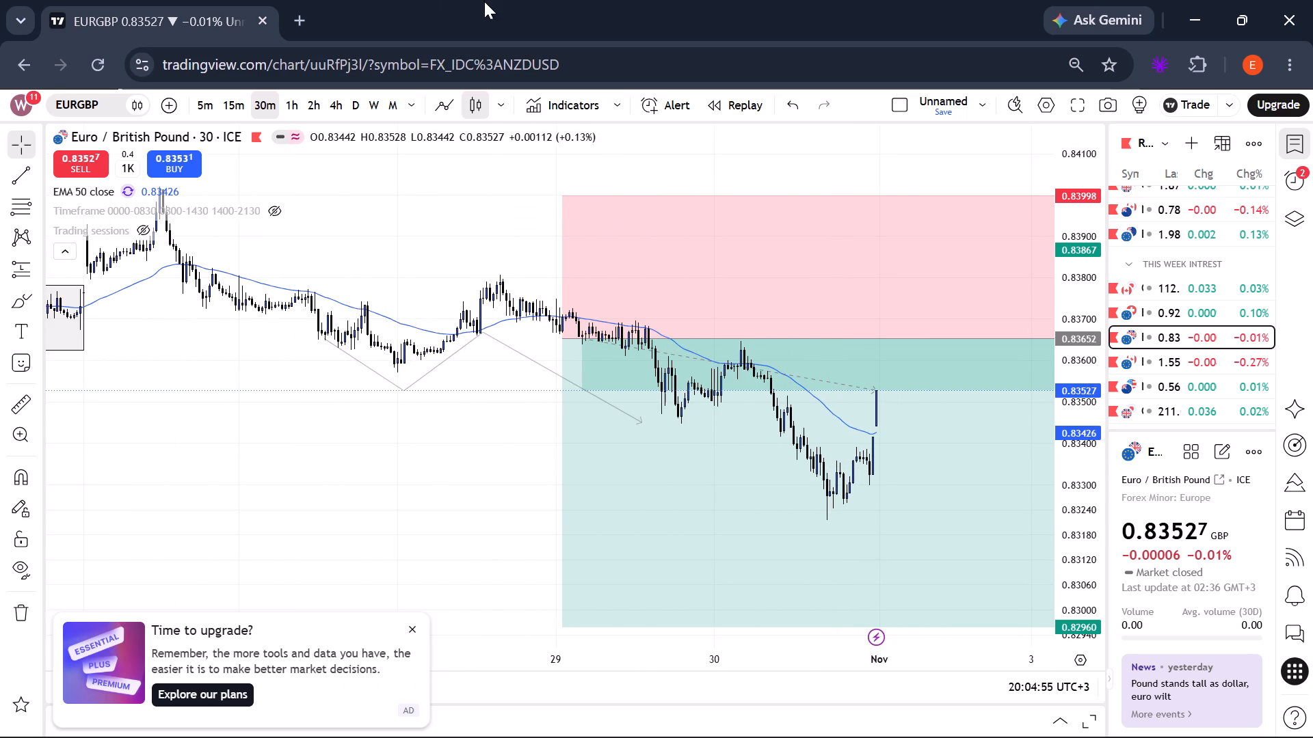
Return EURGBP to the daily timeframe and examine the late-October short position against the blue horizontal levels.
click(353, 98)
drag(584, 383, 336, 475)
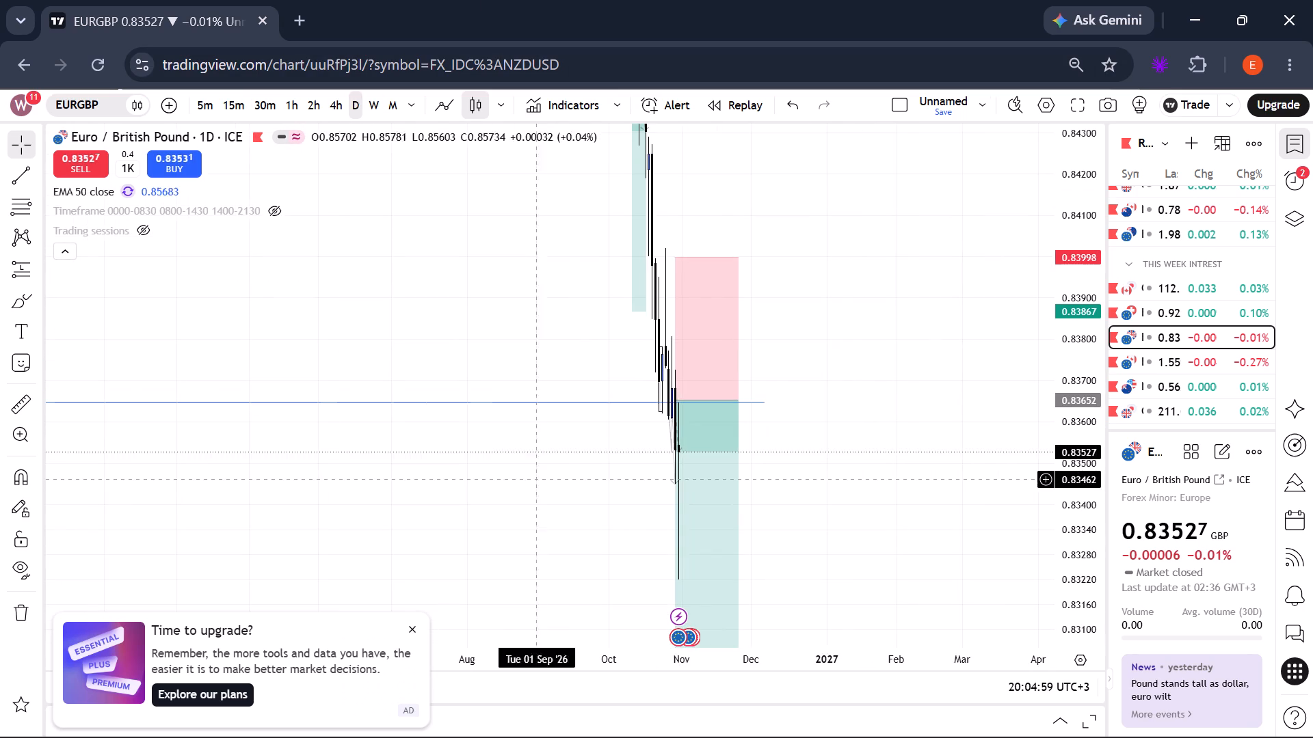
scroll(1072, 393, down, 19)
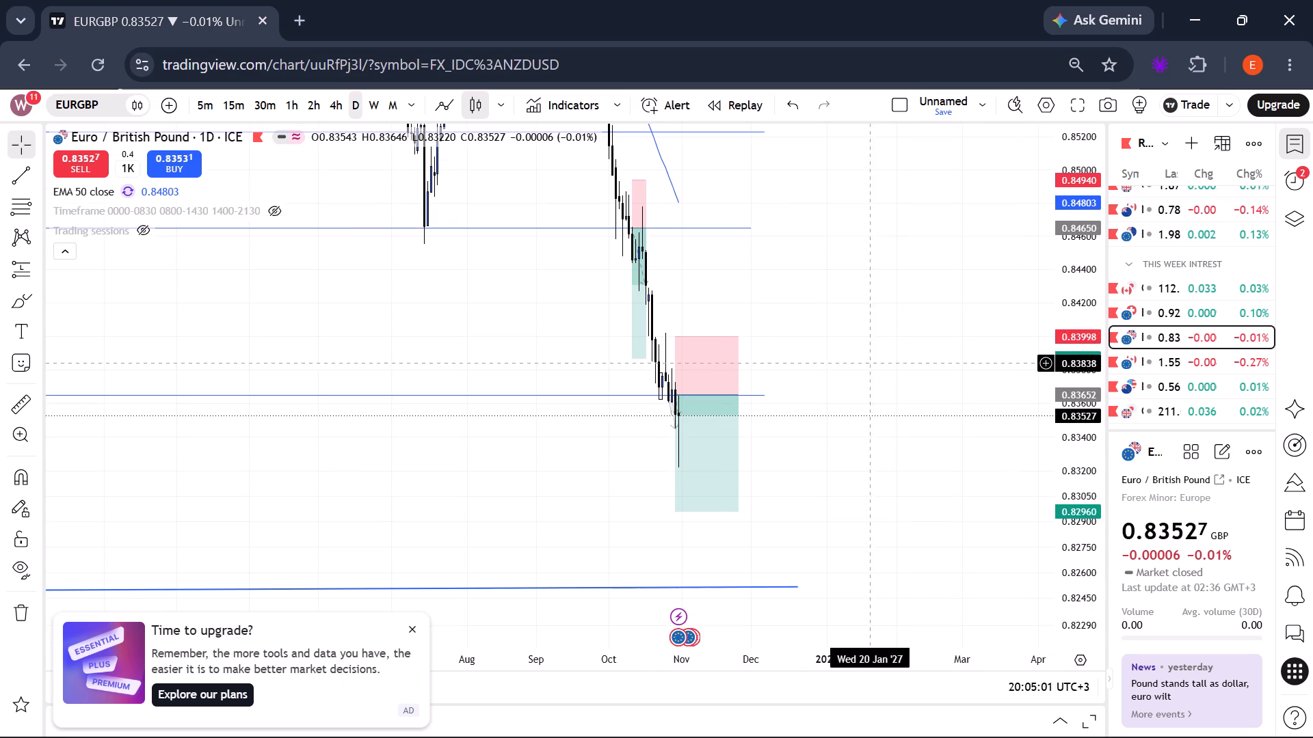
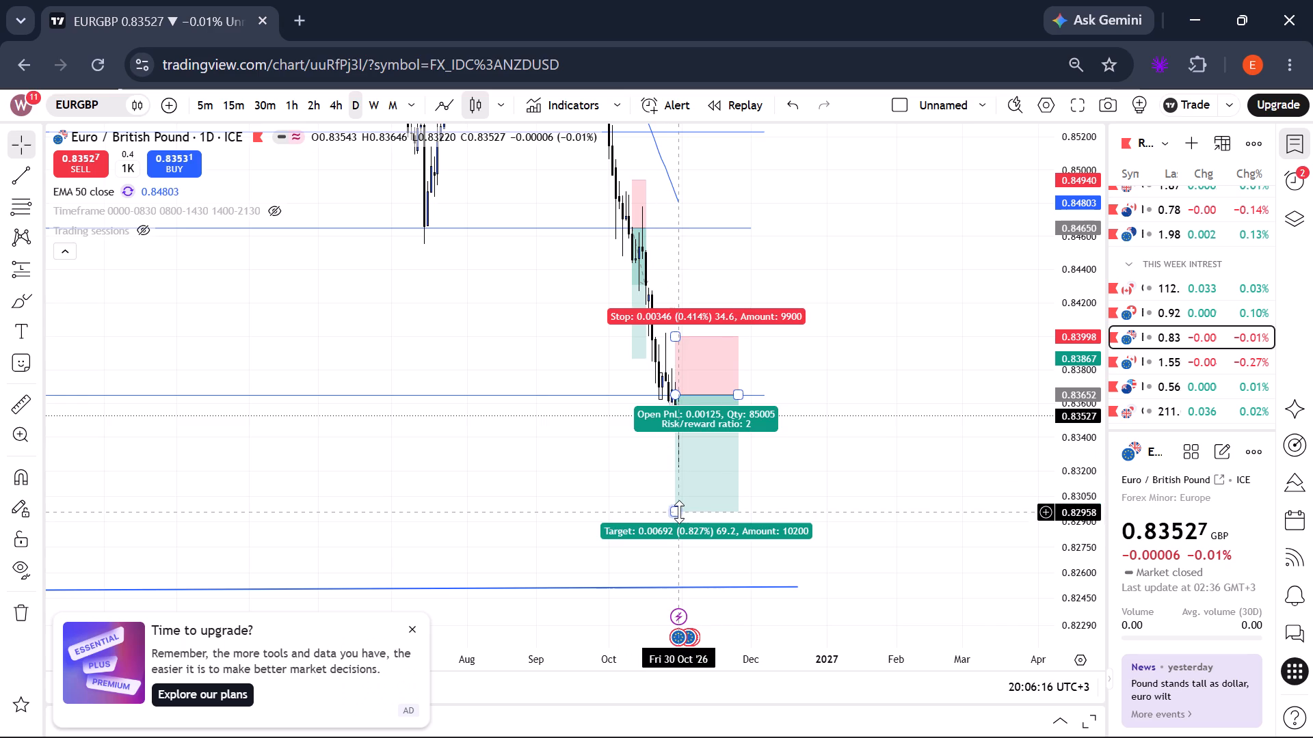
Raise the profit target of EURGBP's late-October short position to about 0.83268, and deselect the position.
drag(679, 512, 682, 459)
click(572, 530)
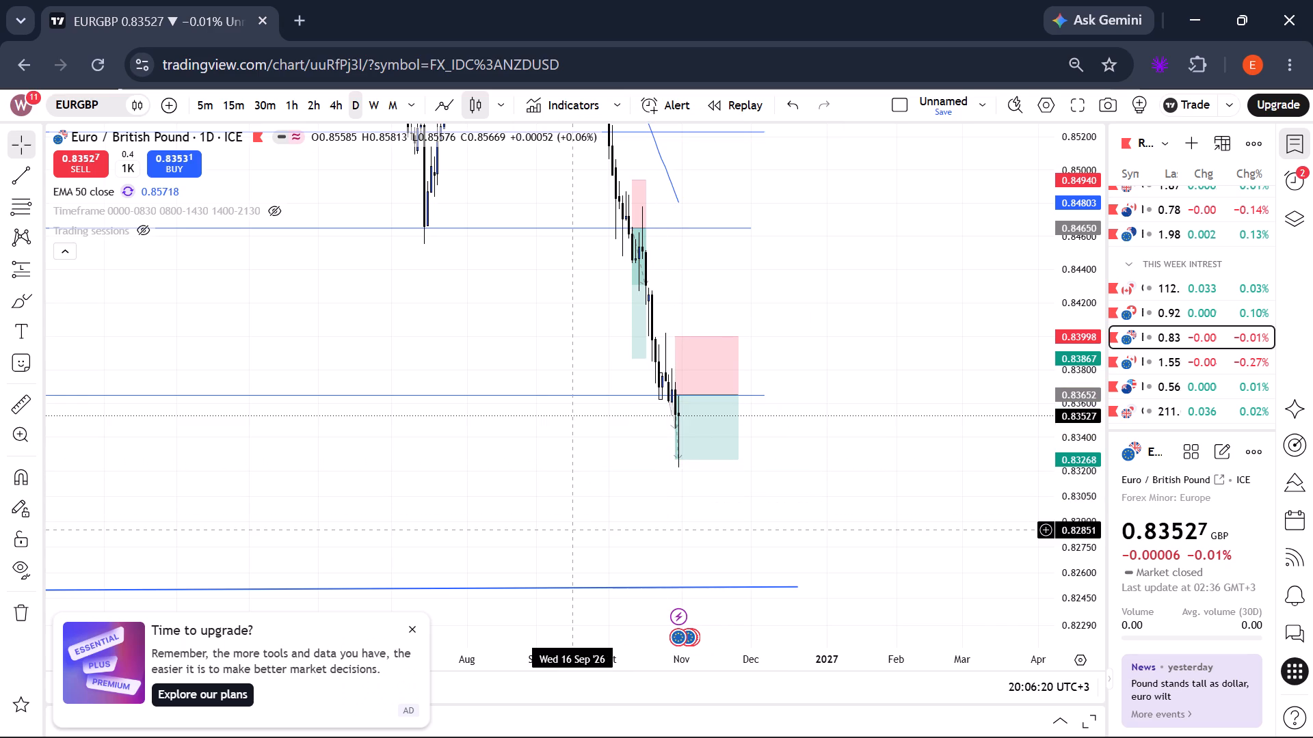
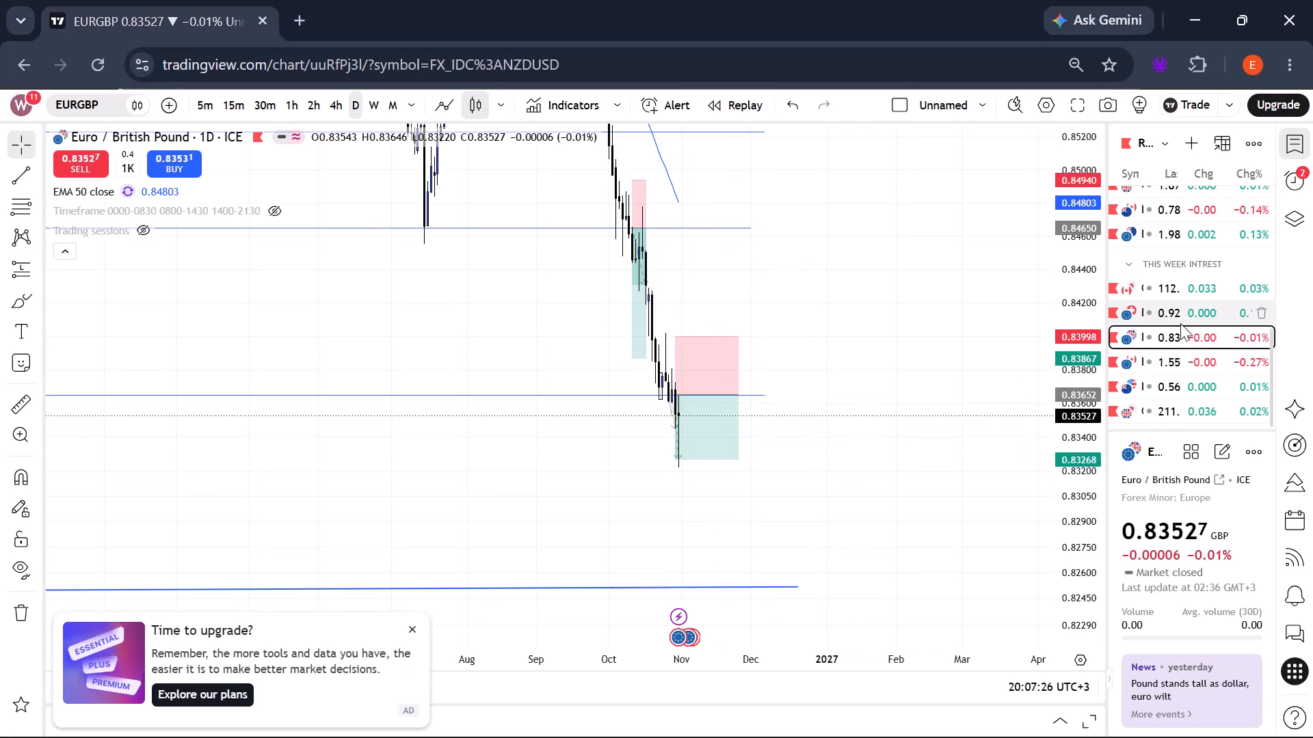
Open EURCAD from the THIS WEEK INTREST watchlist, examine its recent daily price action, and switch the chart to the weekly timeframe.
click(1194, 357)
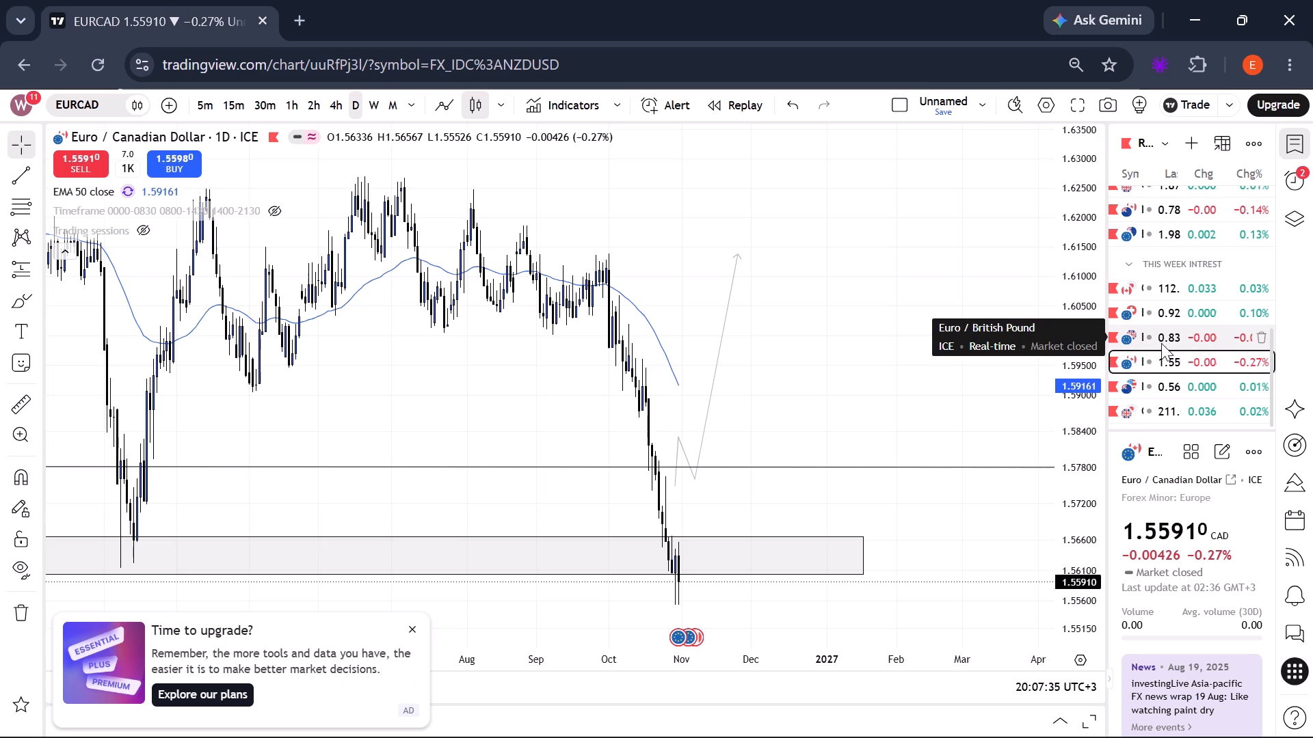
scroll(1026, 415, up, 13)
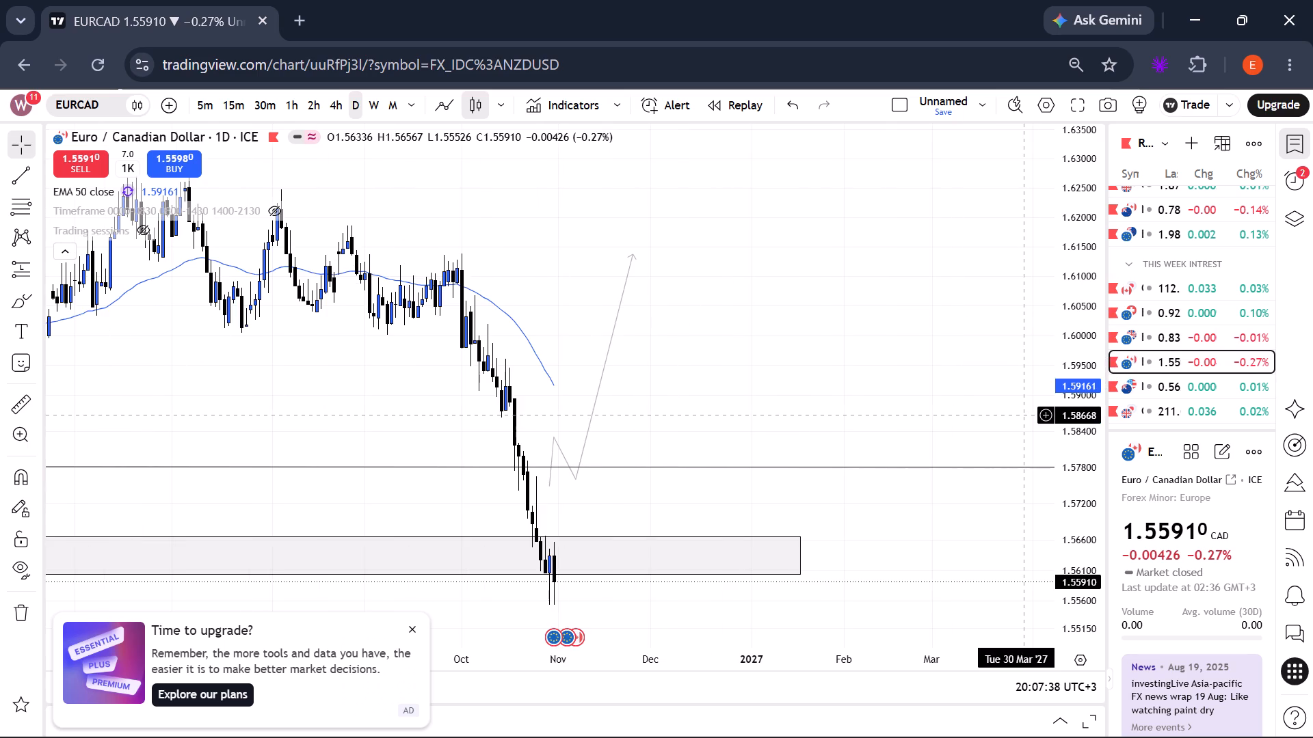
scroll(1026, 415, down, 6)
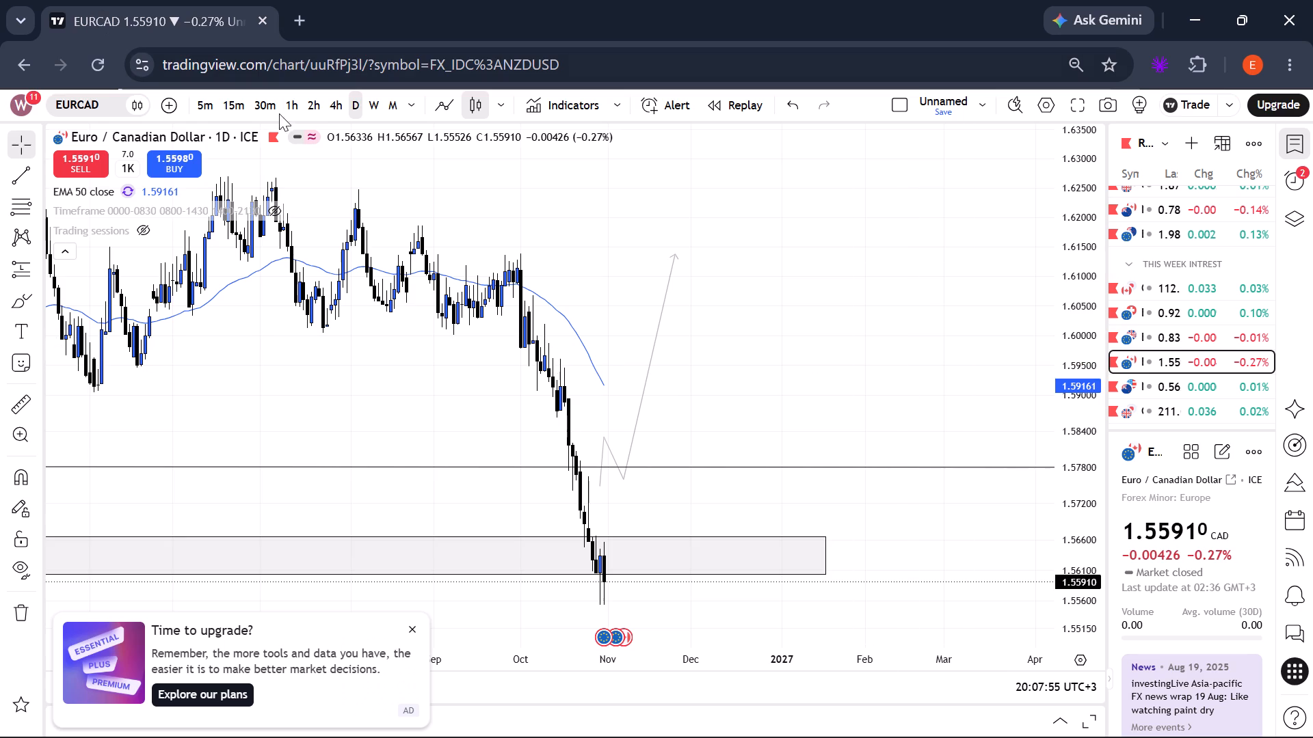
click(370, 112)
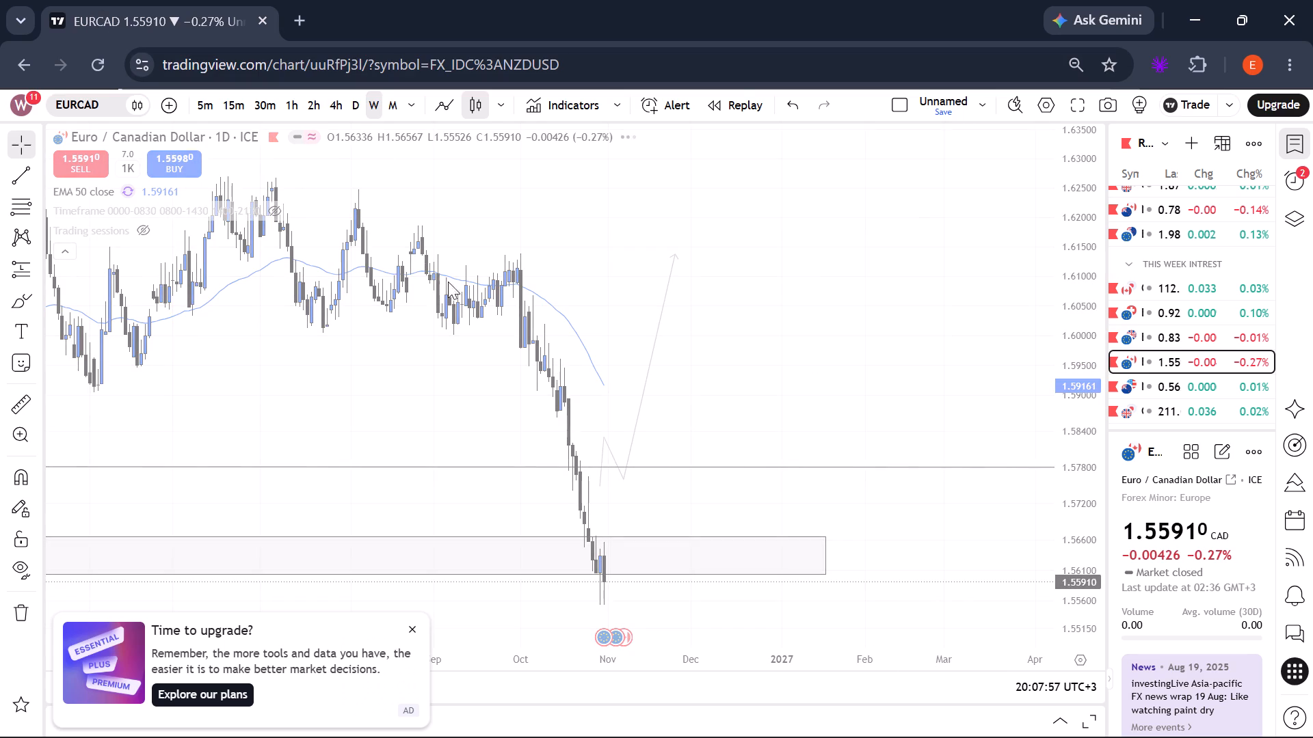
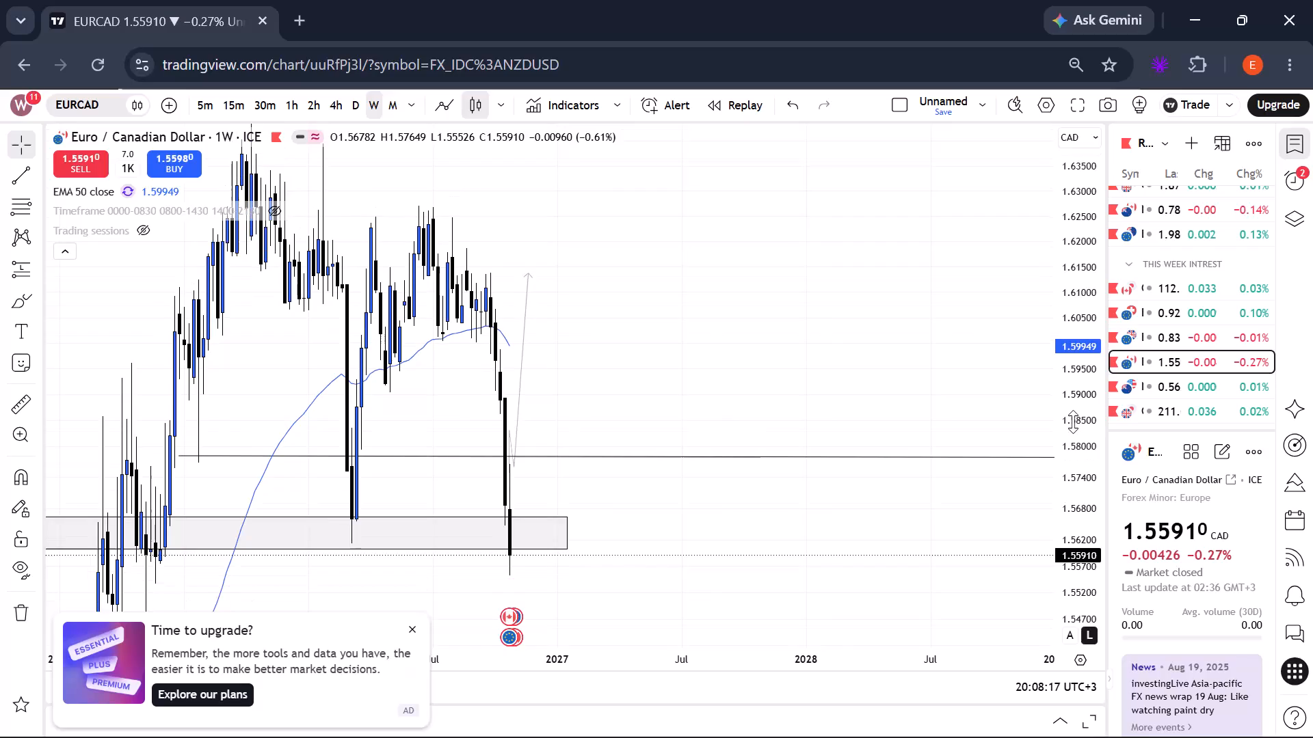
Examine EURCAD's weekly price history back to 2021 against the shaded support zone, horizontal level and 50 EMA.
scroll(1040, 424, down, 6)
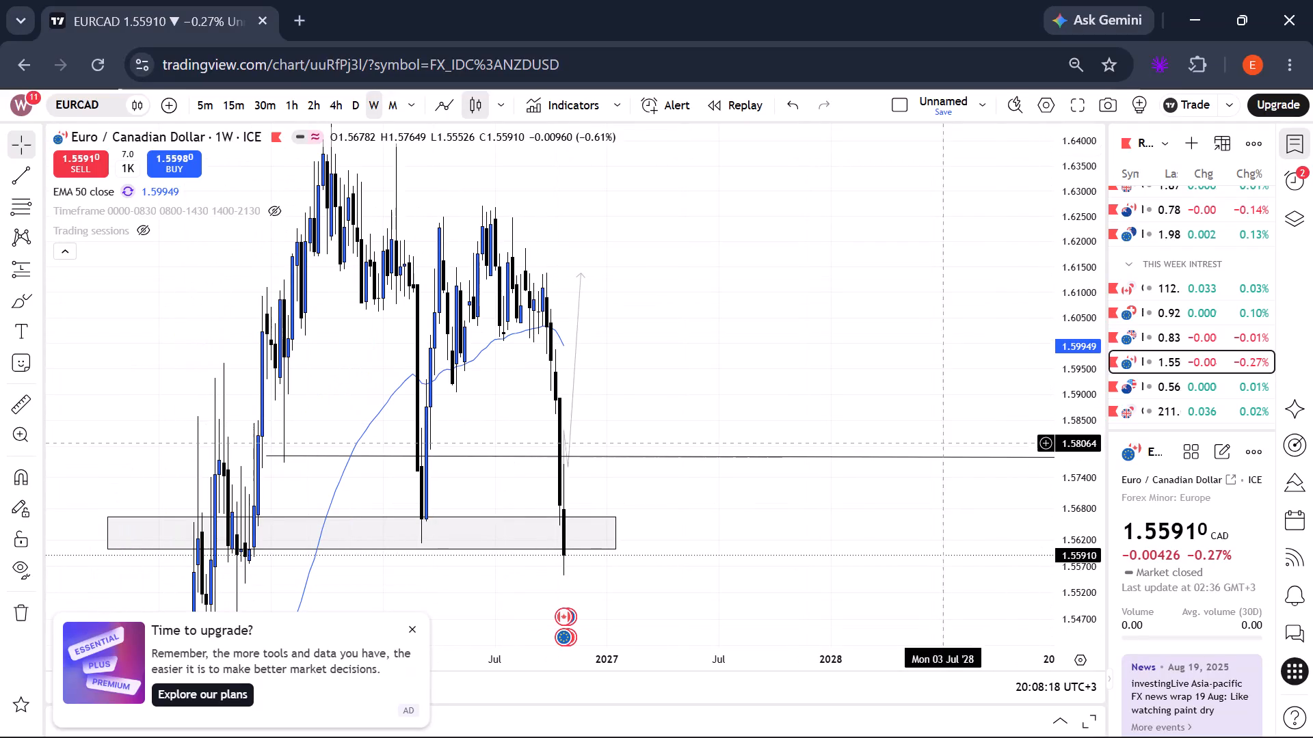
scroll(1078, 463, down, 4)
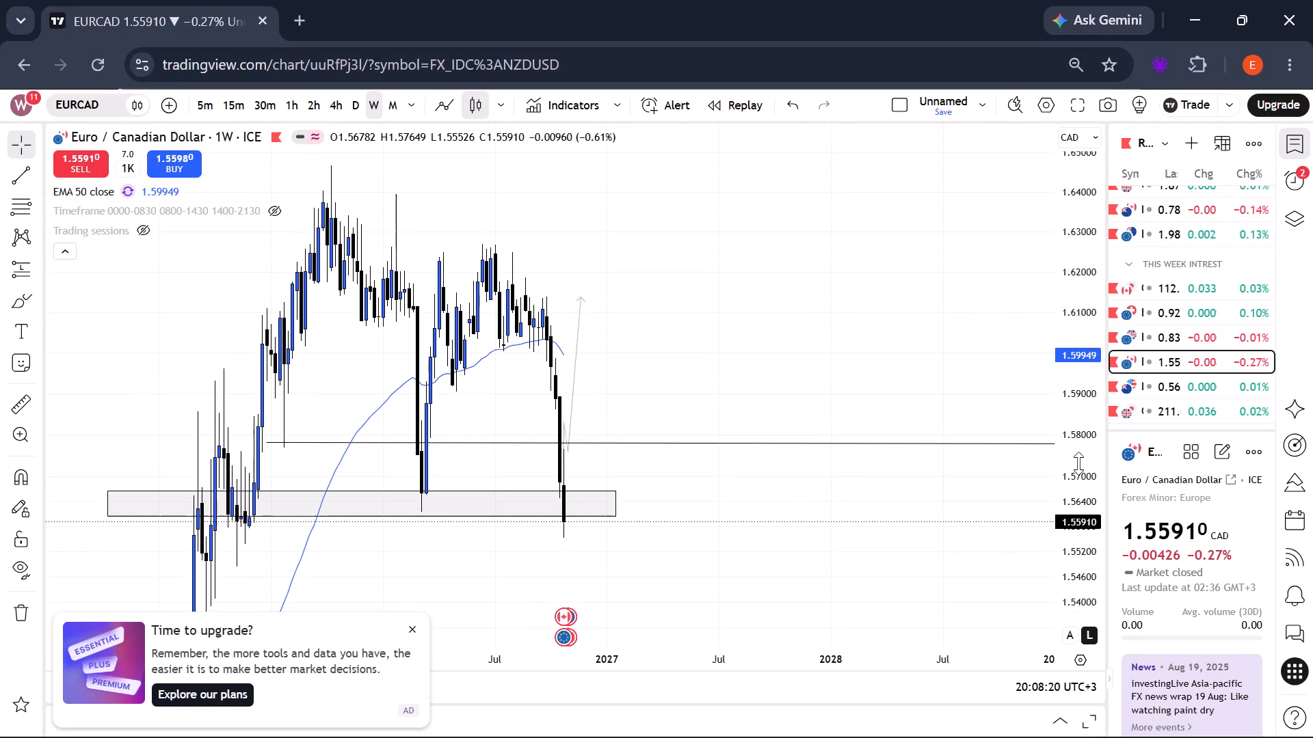
scroll(1078, 463, down, 3)
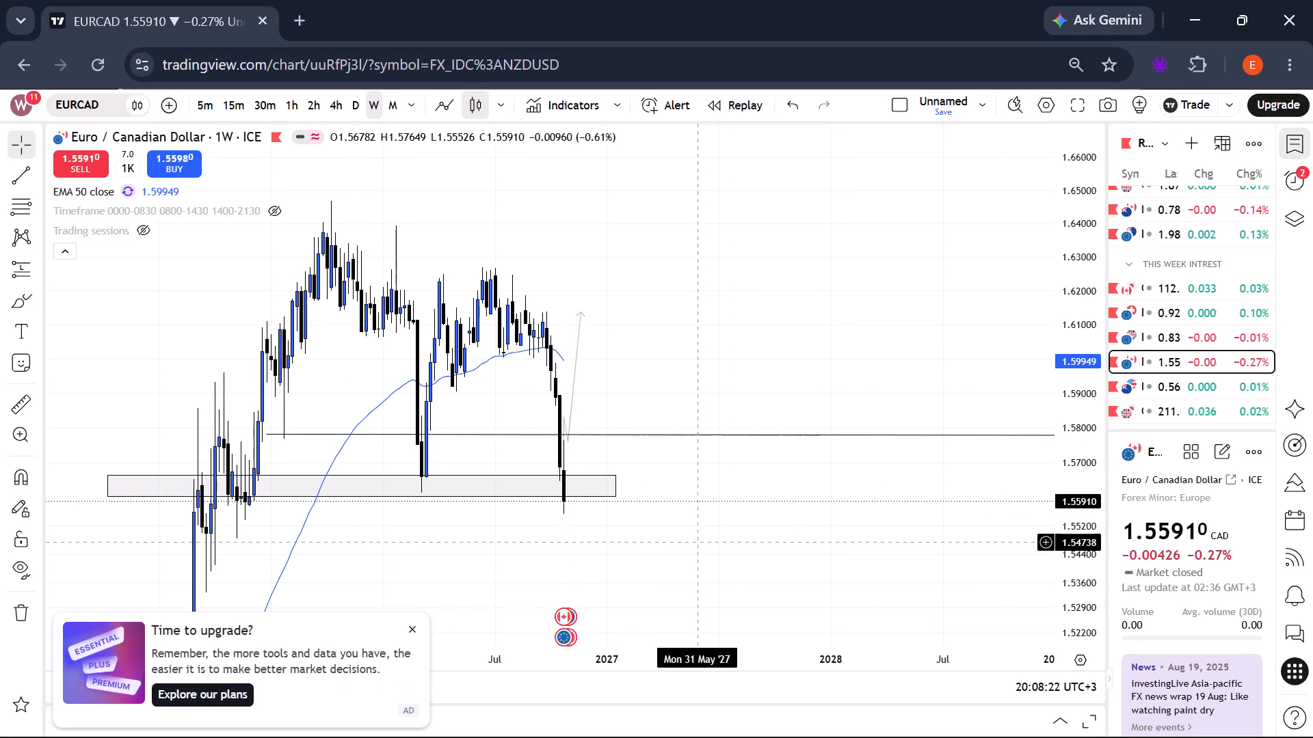
scroll(697, 543, down, 3)
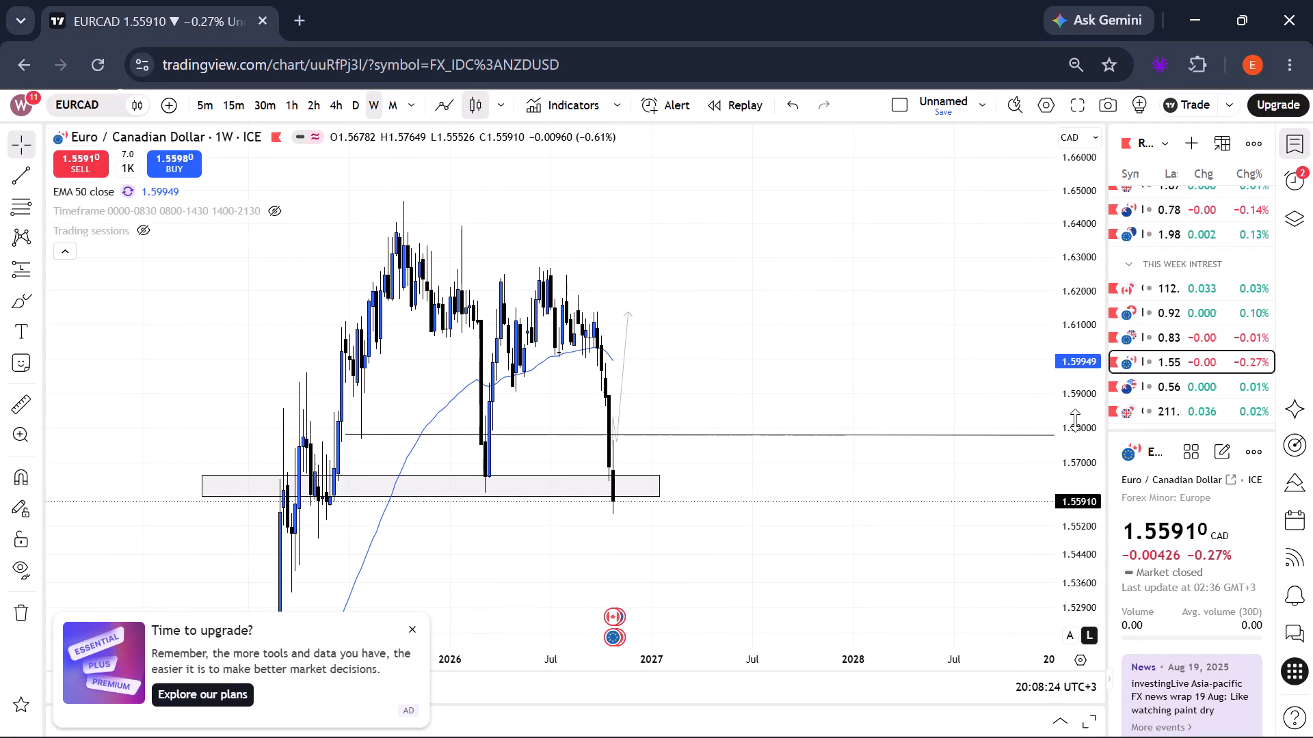
scroll(1075, 420, down, 20)
scroll(1075, 420, up, 14)
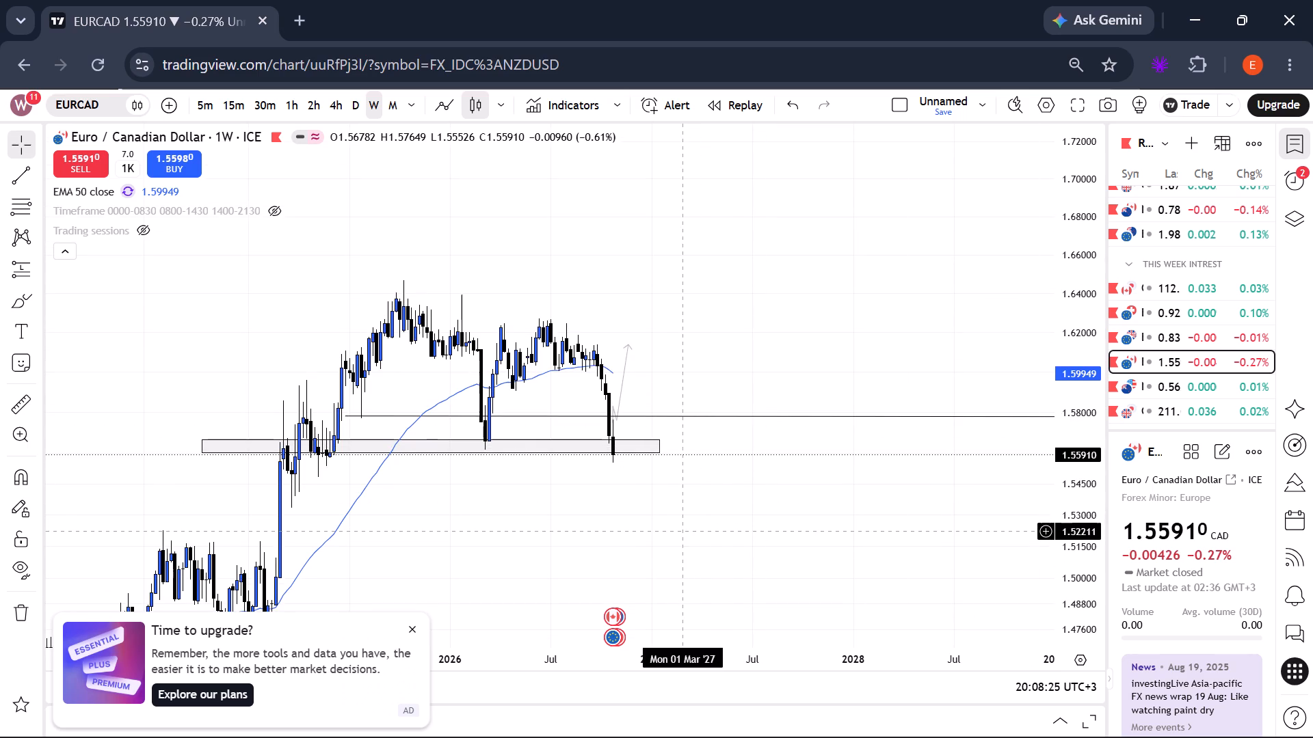
drag(554, 538, 615, 523)
drag(516, 540, 758, 465)
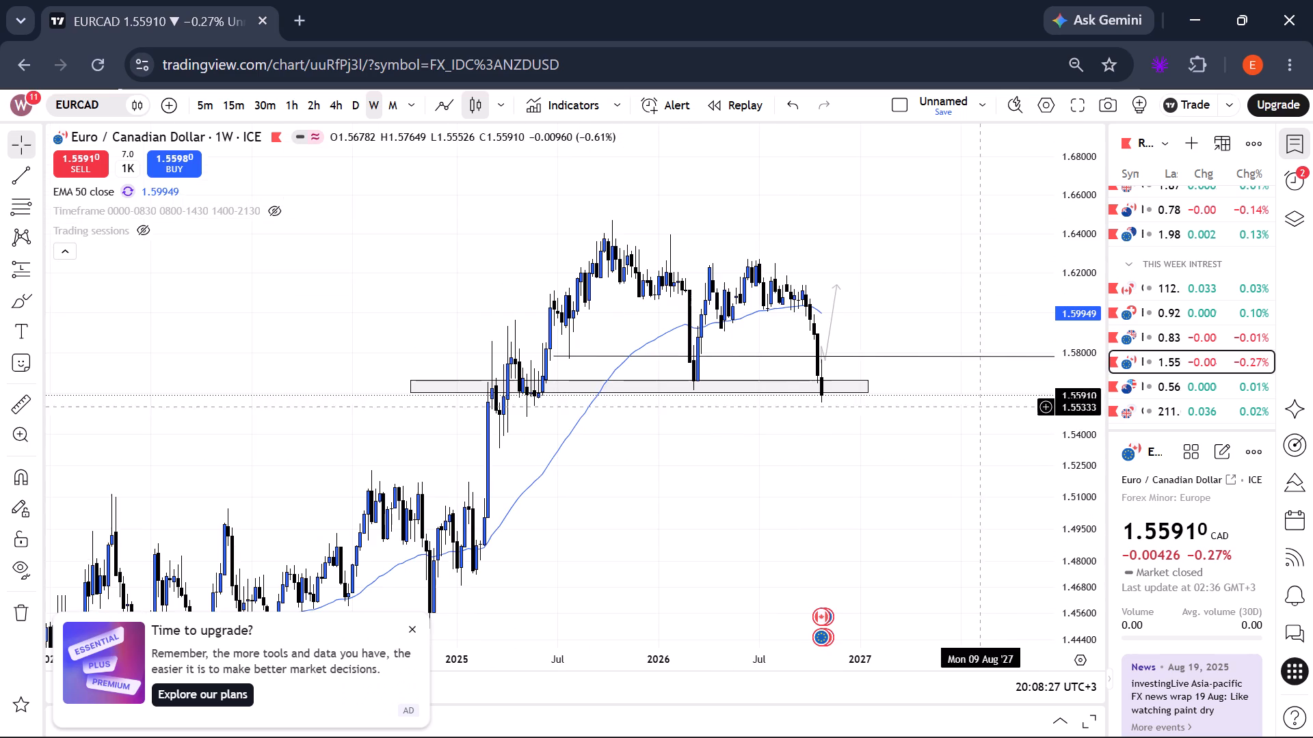
scroll(218, 438, down, 9)
scroll(218, 438, up, 6)
scroll(218, 438, down, 1)
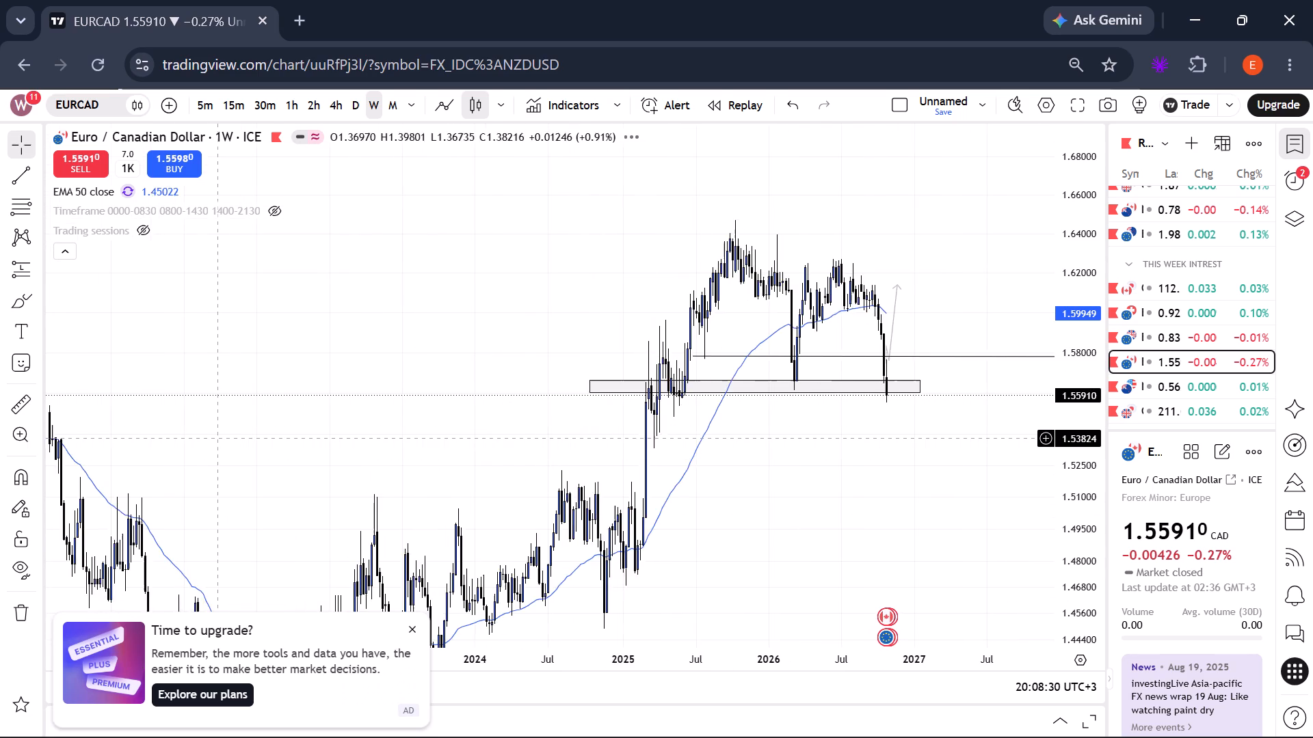
scroll(218, 438, down, 10)
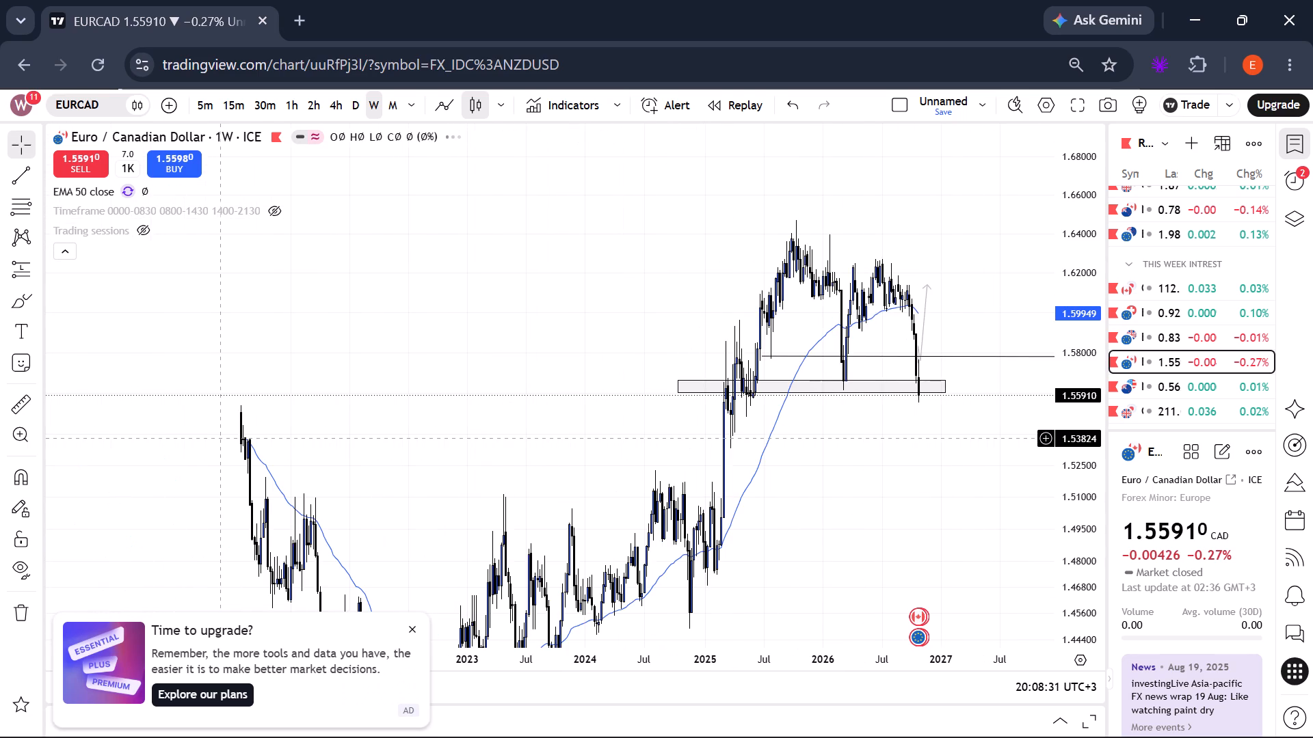
scroll(220, 438, up, 9)
scroll(220, 438, down, 20)
scroll(220, 438, down, 3)
scroll(220, 438, down, 19)
scroll(220, 438, up, 6)
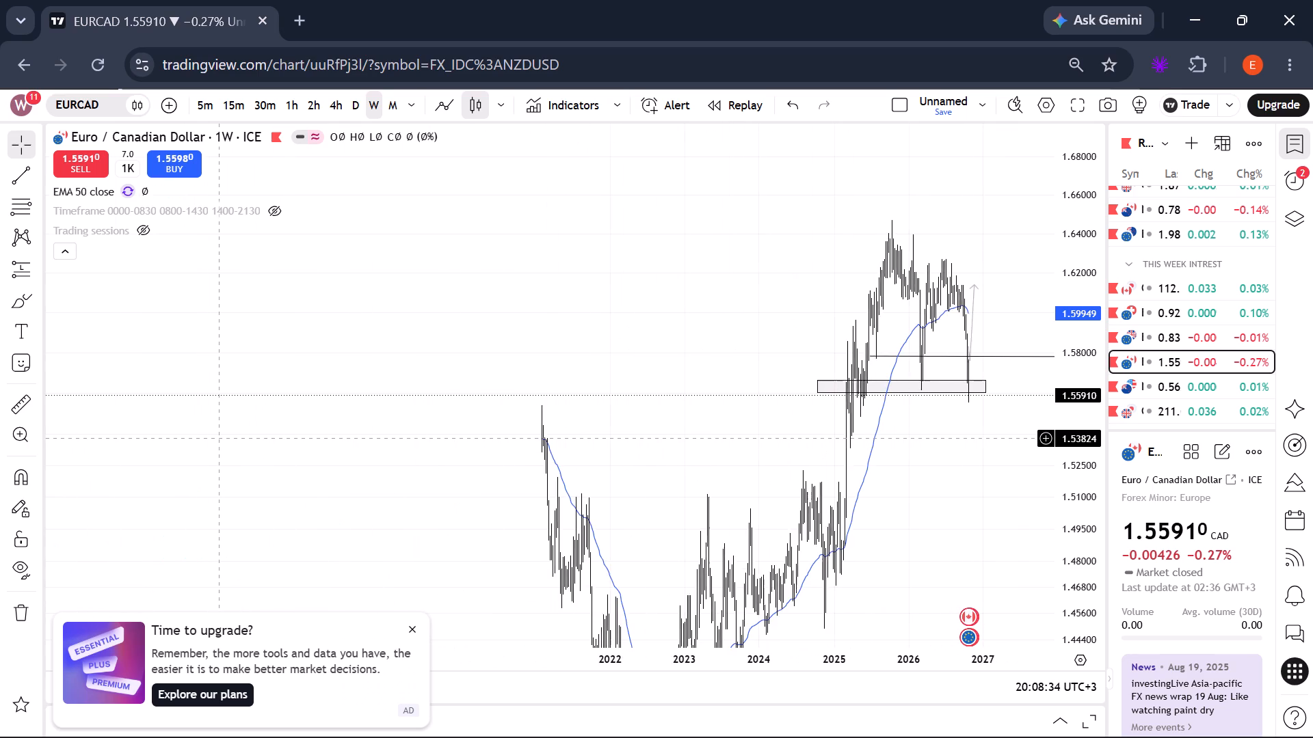
scroll(220, 438, up, 12)
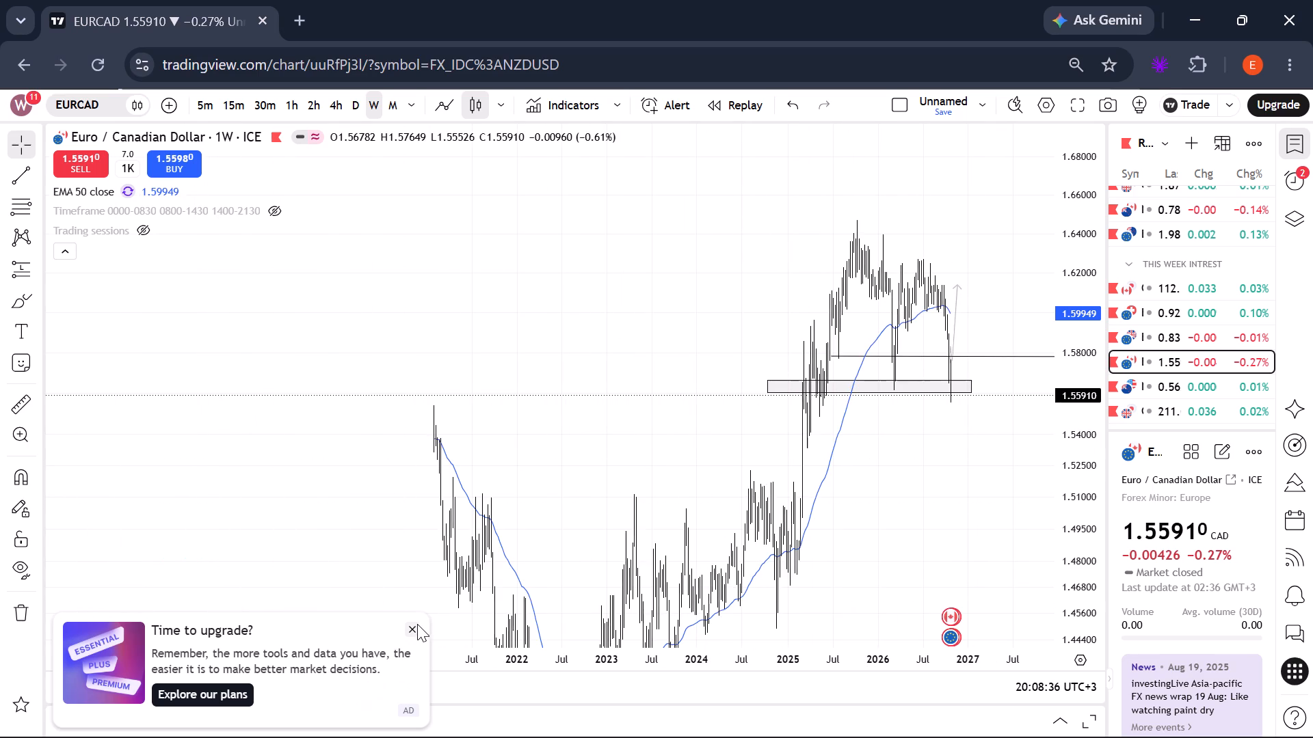
Dismiss the upgrade advertisement covering the chart.
click(416, 625)
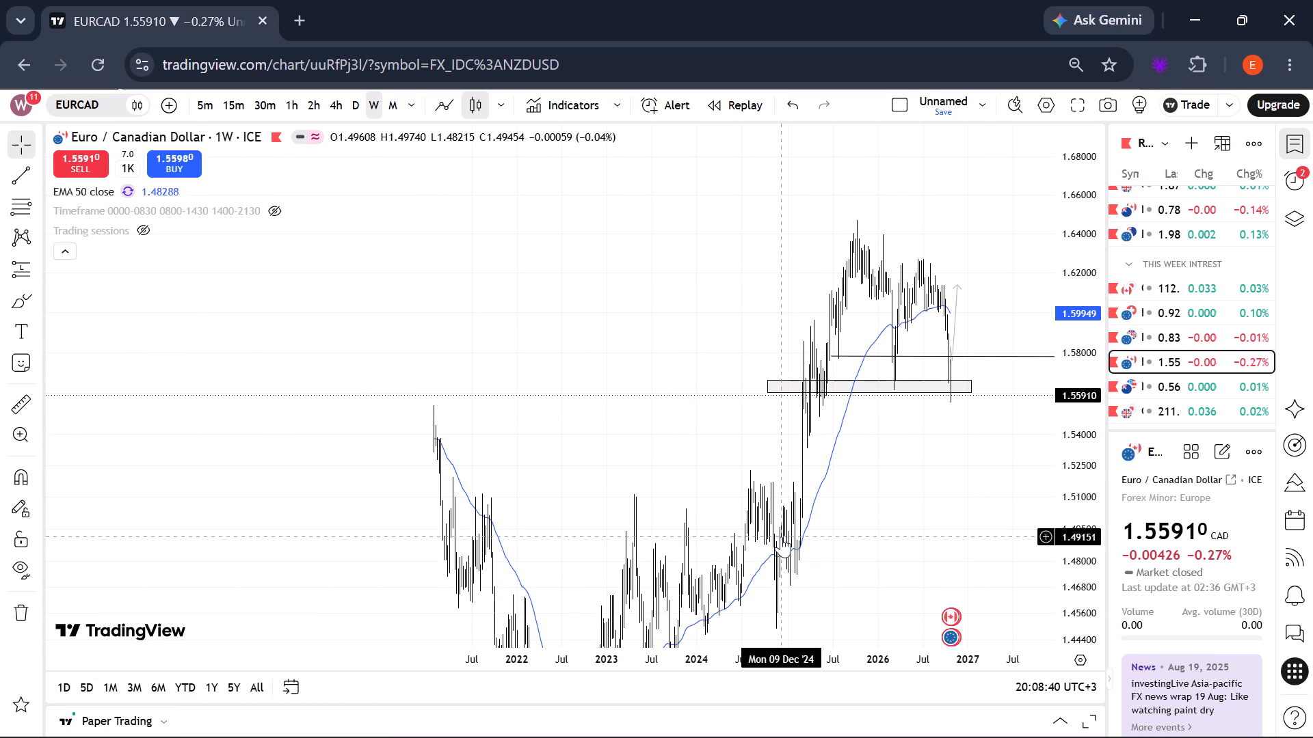
Examine the older EURCAD weekly price structure from 2021 to 2025 below the shaded zone.
drag(327, 434, 597, 450)
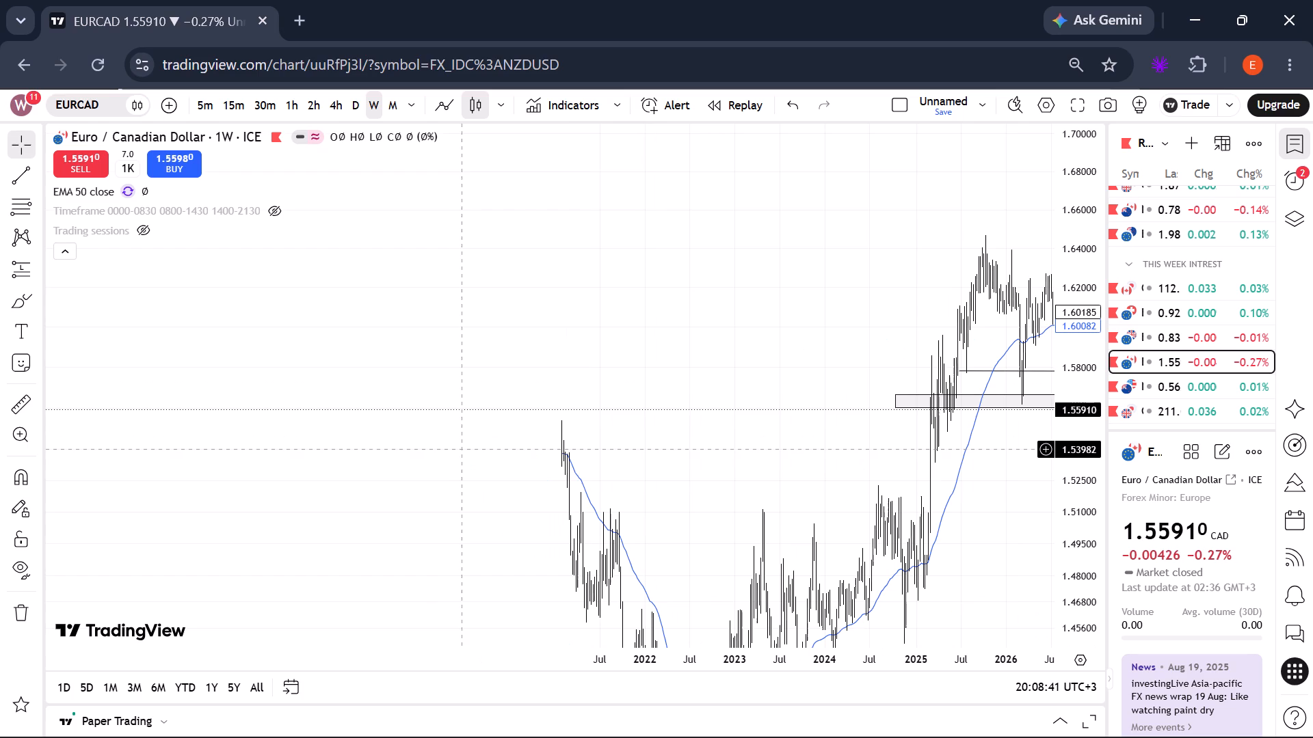
click(540, 491)
drag(743, 476, 181, 409)
scroll(177, 407, up, 14)
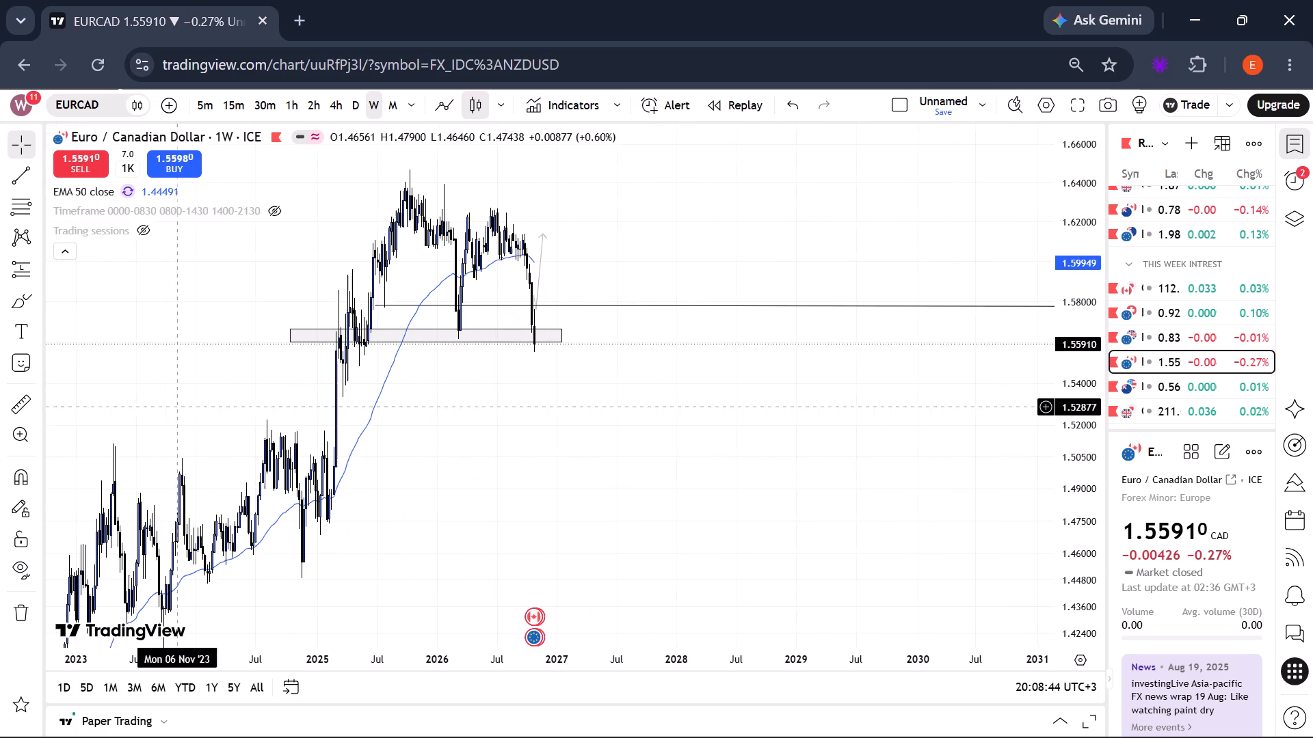
drag(479, 502, 816, 386)
drag(150, 499, 170, 513)
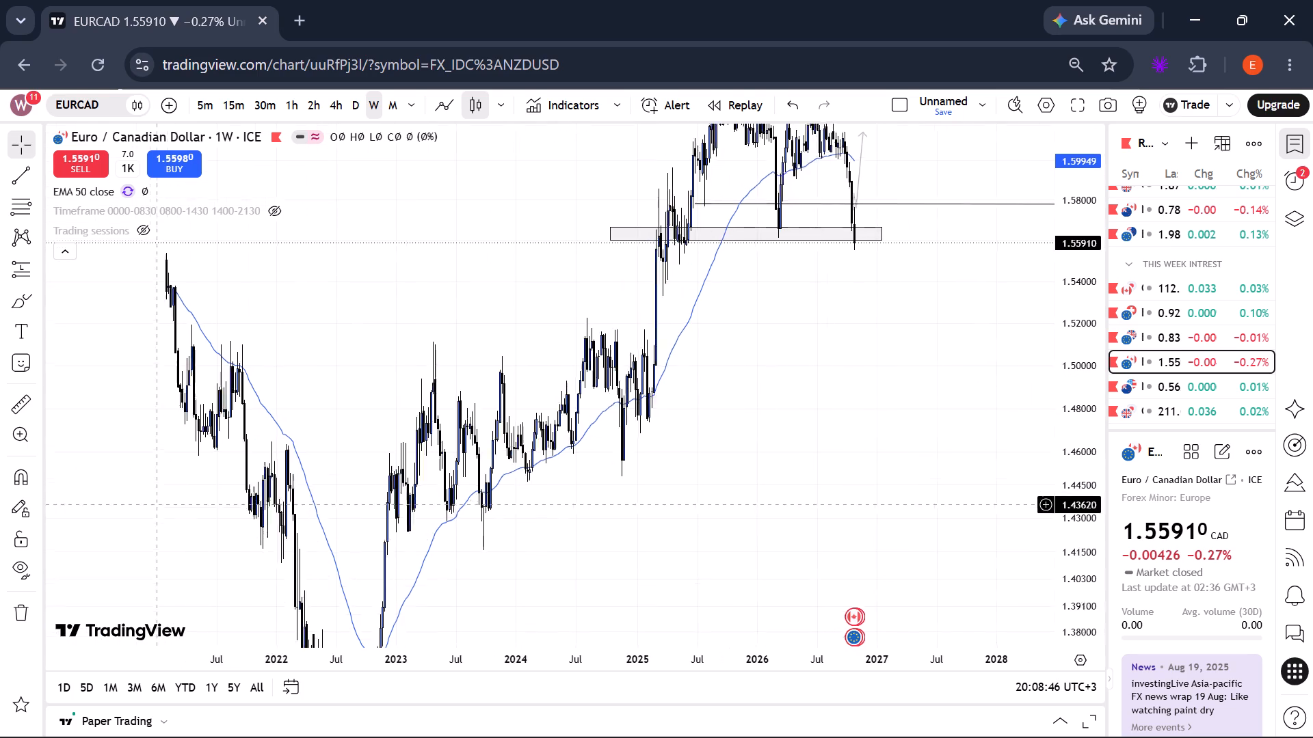
drag(170, 513, 303, 512)
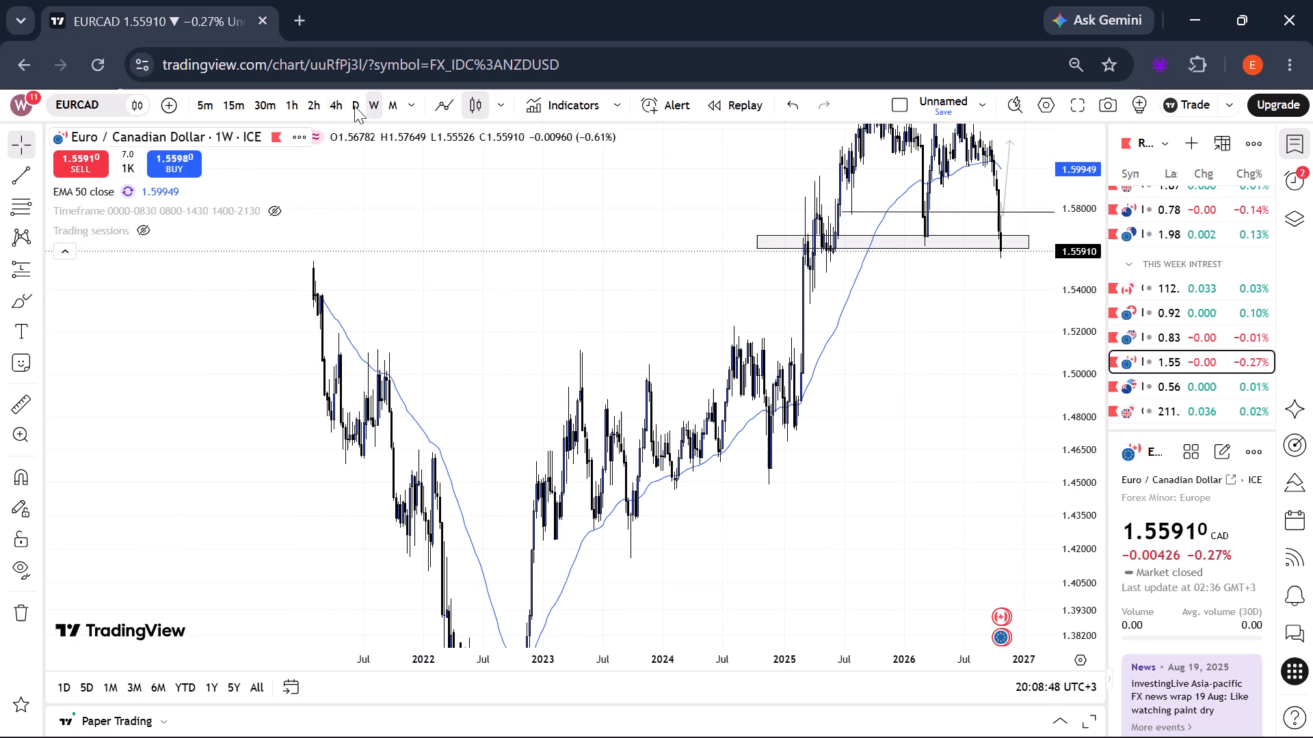
Switch the EURCAD chart to the monthly timeframe.
click(385, 109)
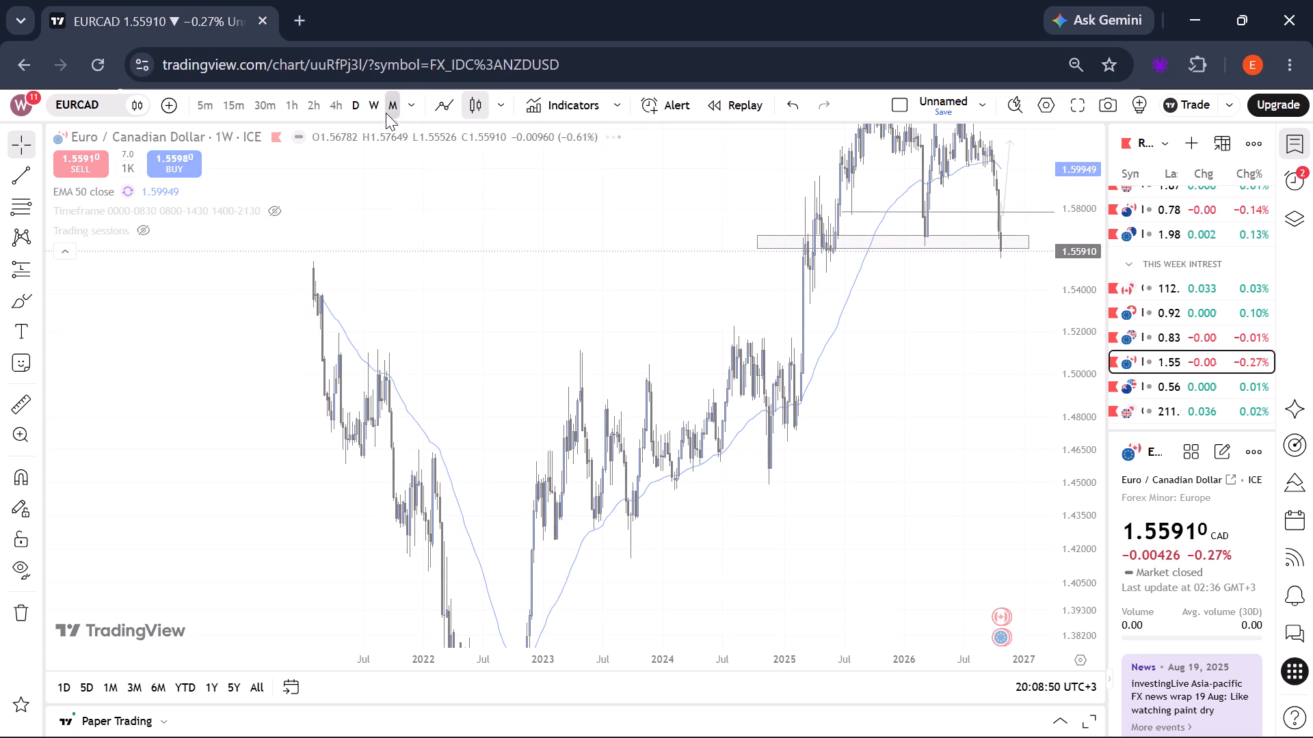
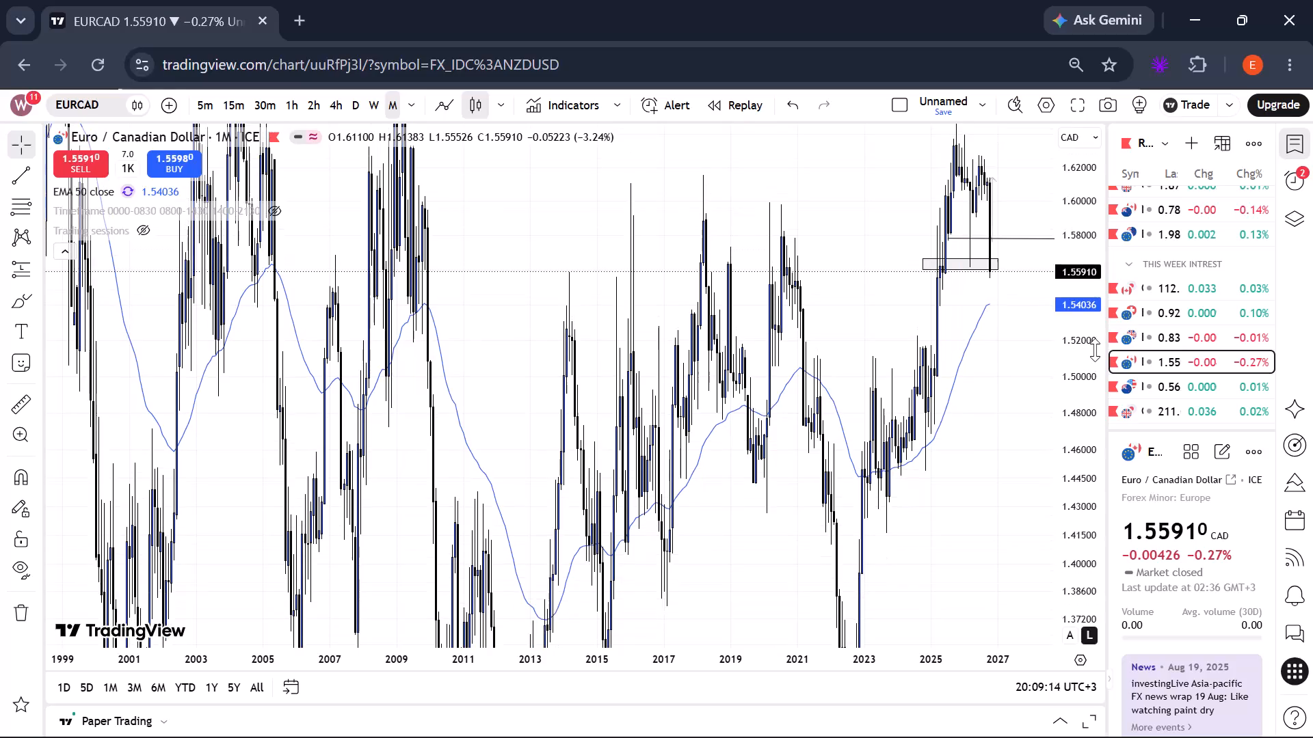
Extend the shaded EURCAD support zone's start back to about mid-2007 on the monthly chart, keeping its top near 1.571.
scroll(1095, 350, down, 9)
scroll(1095, 350, down, 13)
scroll(724, 370, up, 15)
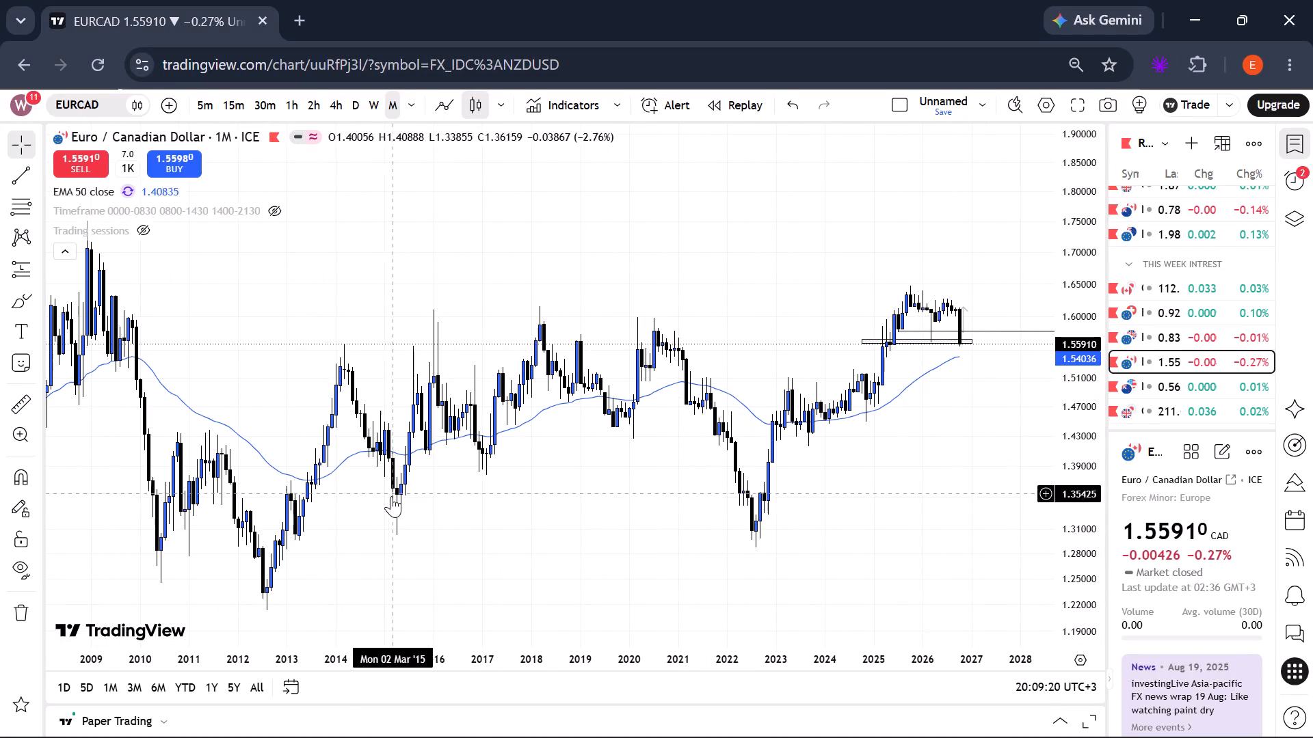
drag(372, 526, 501, 505)
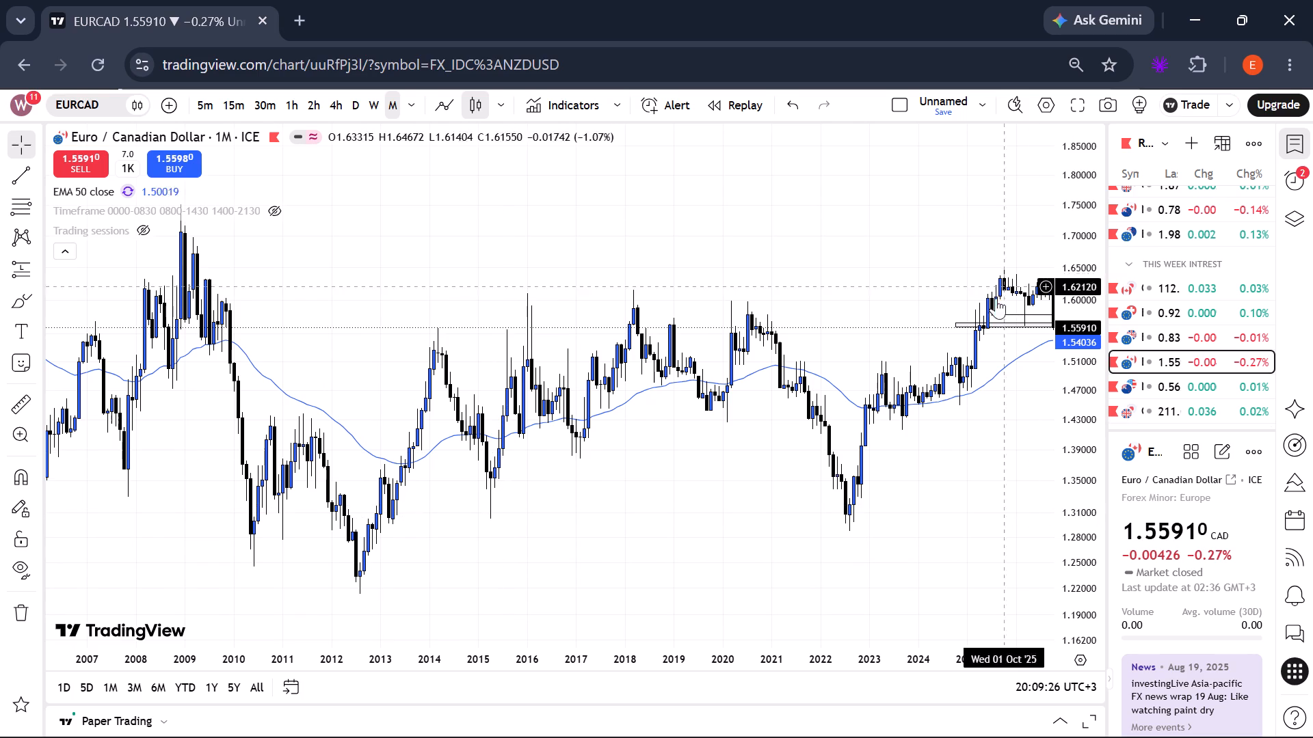
drag(958, 323, 249, 321)
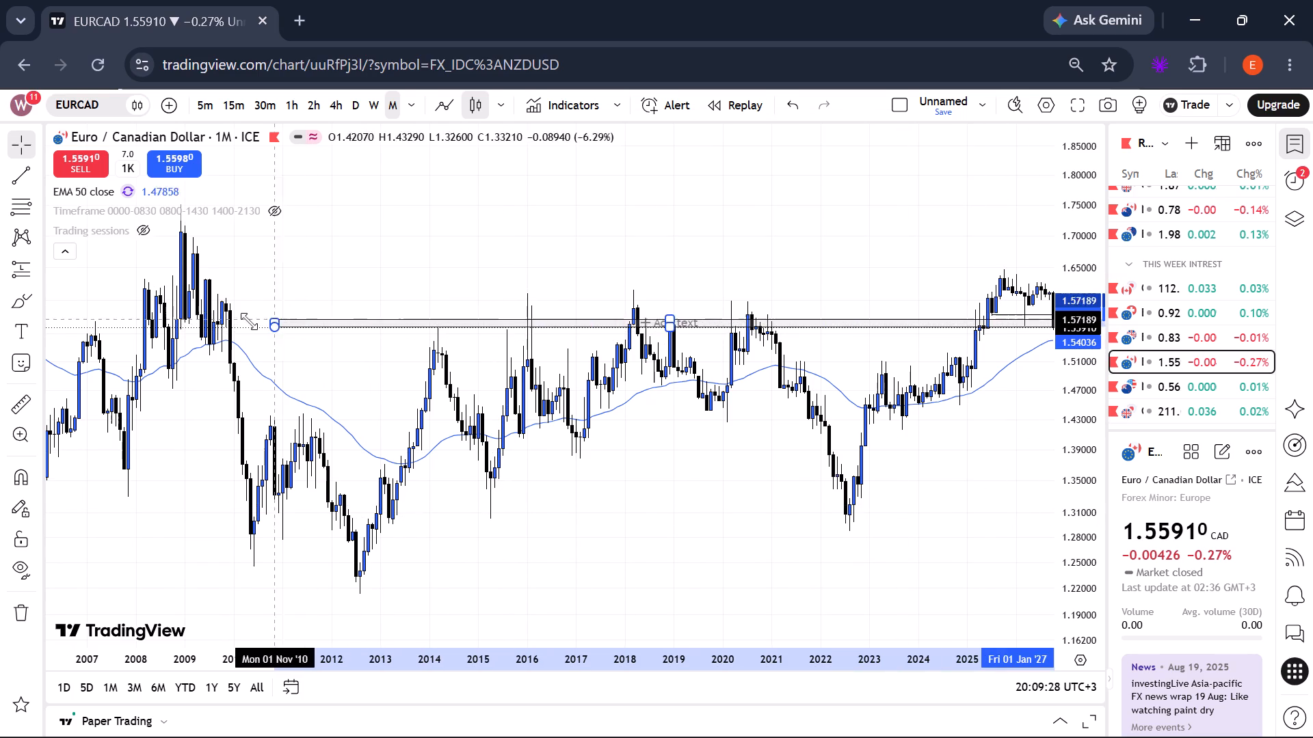
drag(249, 321, 118, 320)
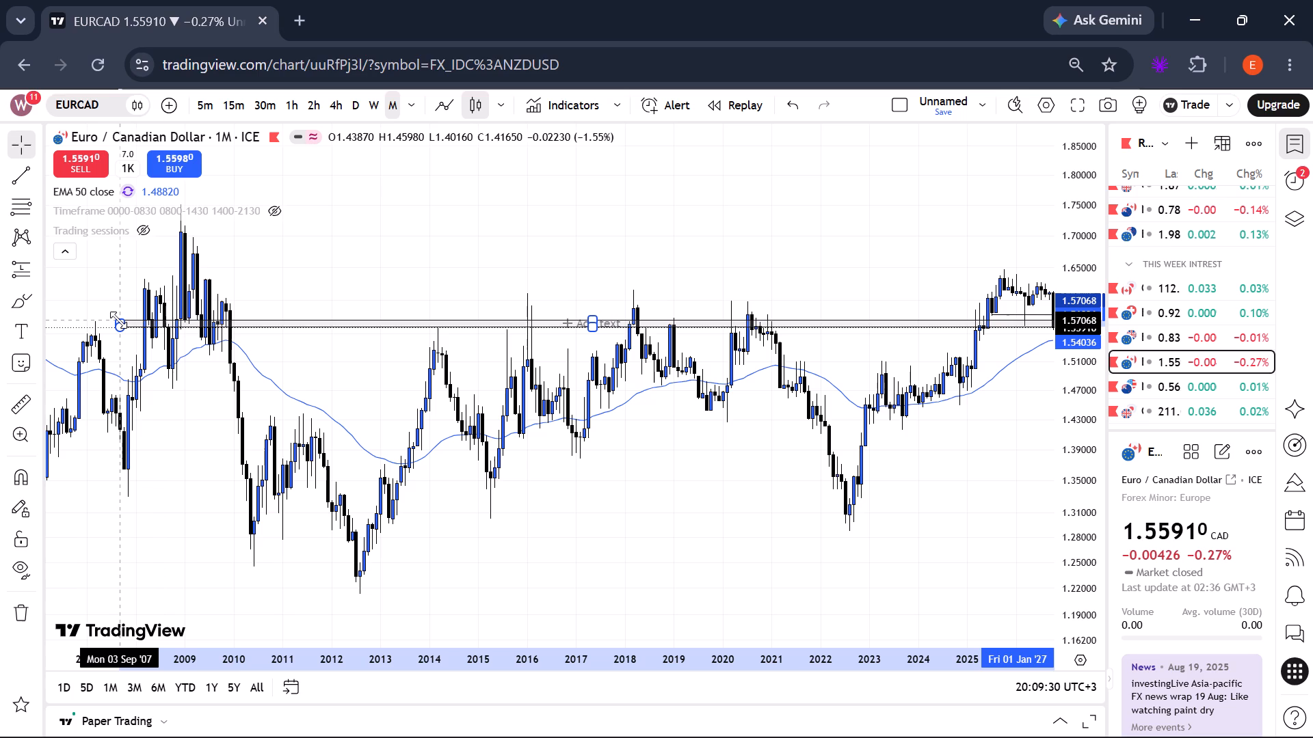
drag(118, 320, 112, 318)
click(434, 284)
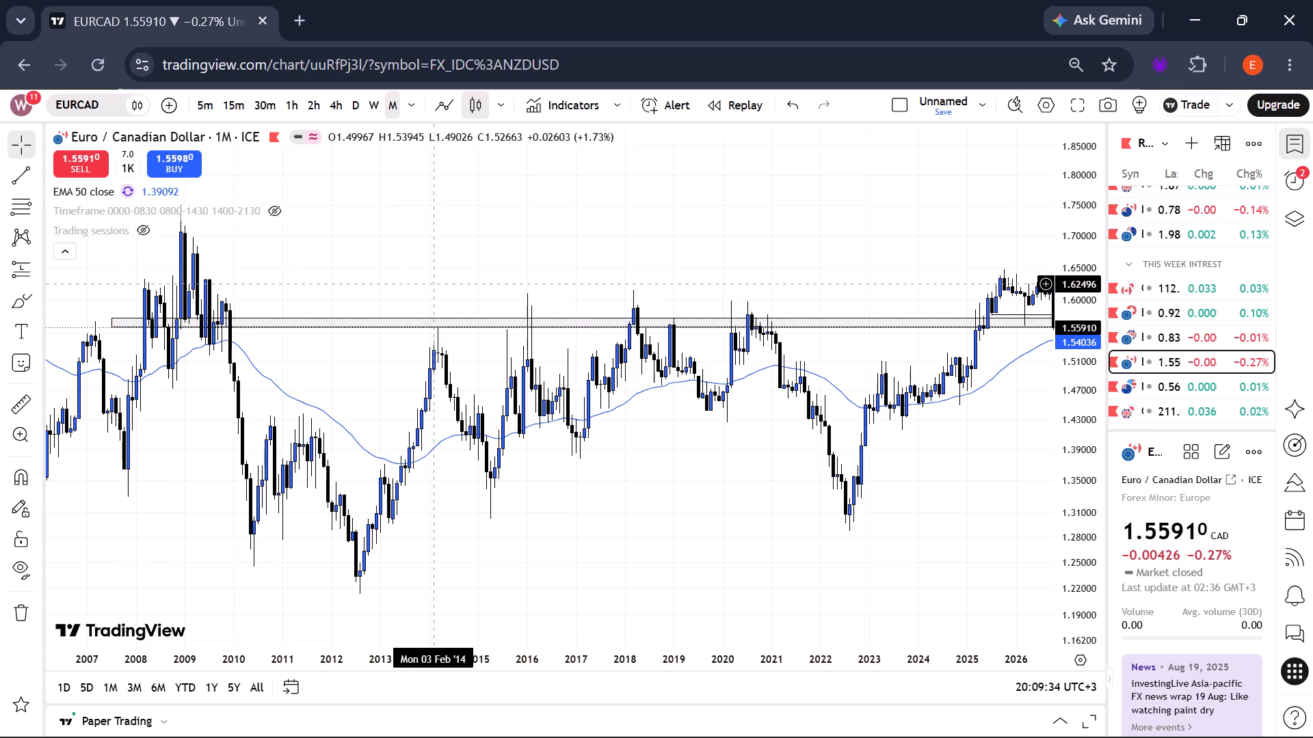
Examine EURCAD's monthly price history from the late 1980s to the latest candles against the extended zone and 50 EMA.
scroll(434, 284, down, 8)
scroll(434, 284, up, 9)
scroll(436, 285, down, 7)
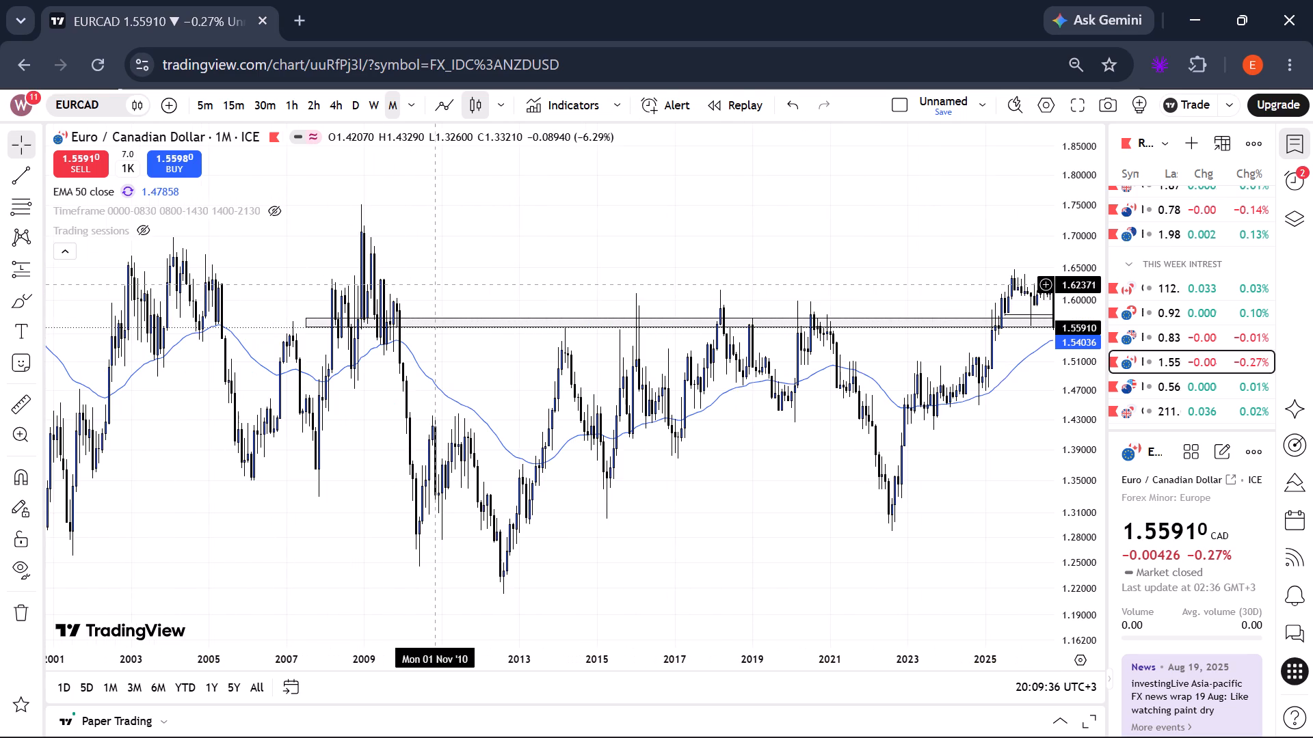
scroll(436, 286, down, 20)
scroll(436, 286, down, 3)
scroll(436, 286, up, 11)
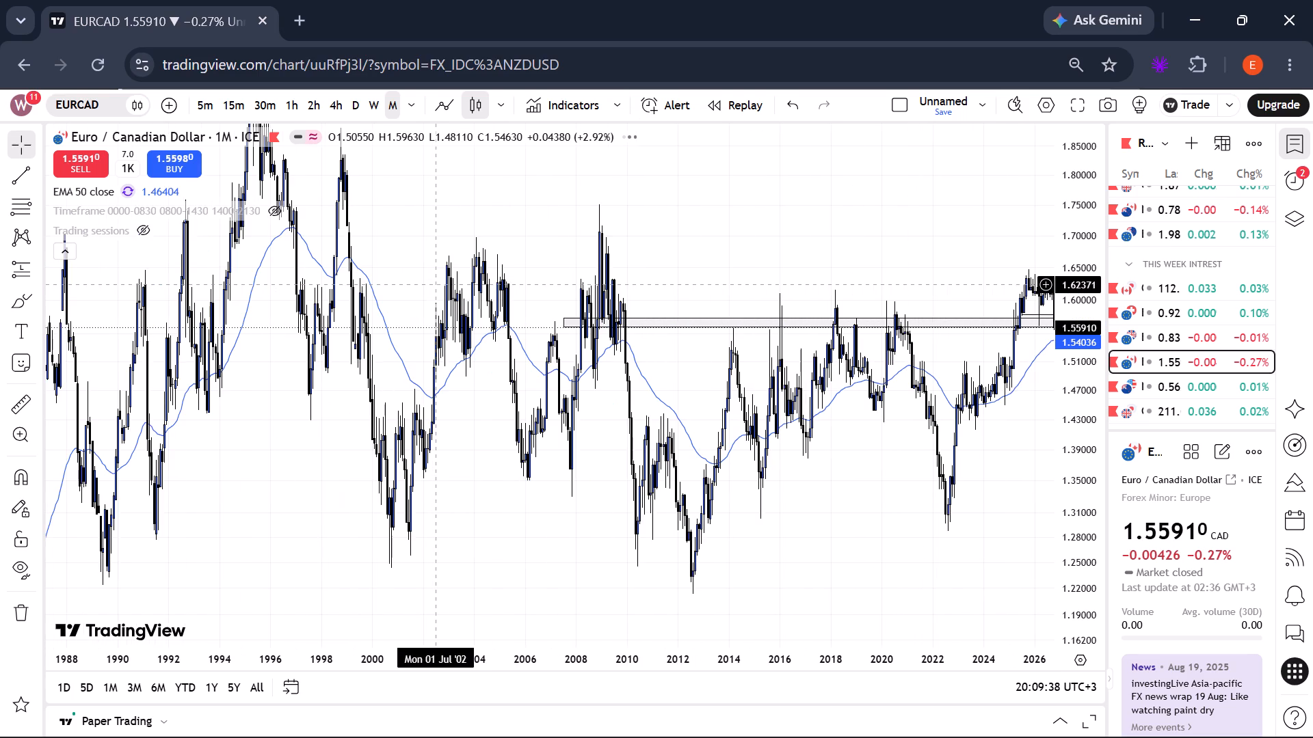
scroll(436, 286, up, 20)
scroll(436, 286, up, 20)
scroll(436, 286, up, 7)
drag(815, 268, 672, 275)
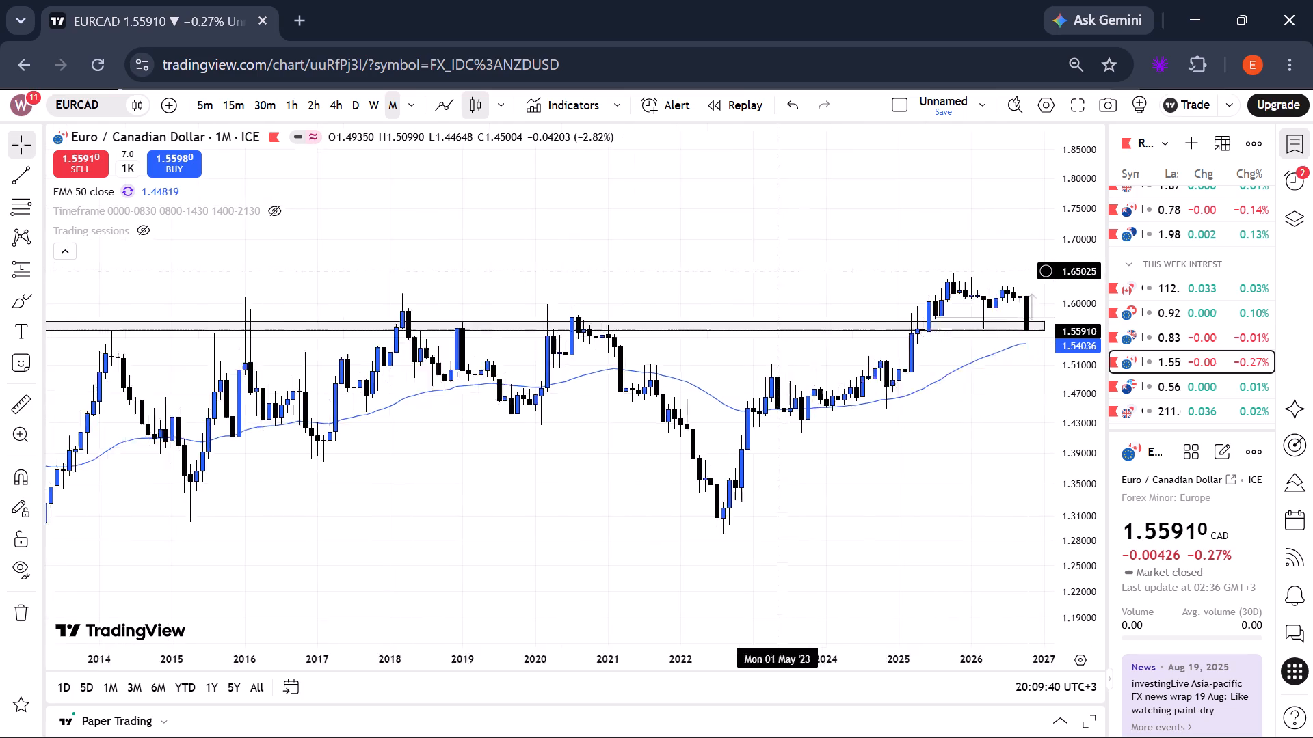
drag(672, 275, 390, 279)
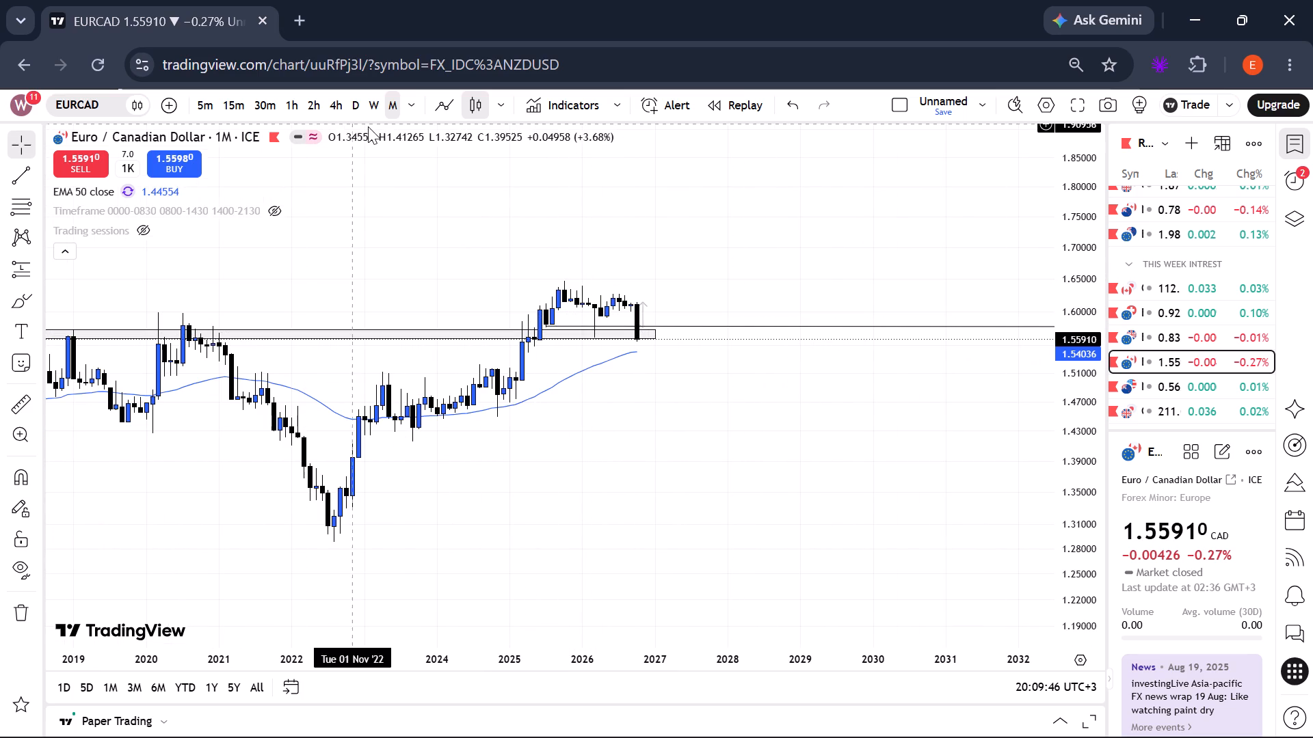
Switch the EURCAD chart to the weekly timeframe.
click(371, 109)
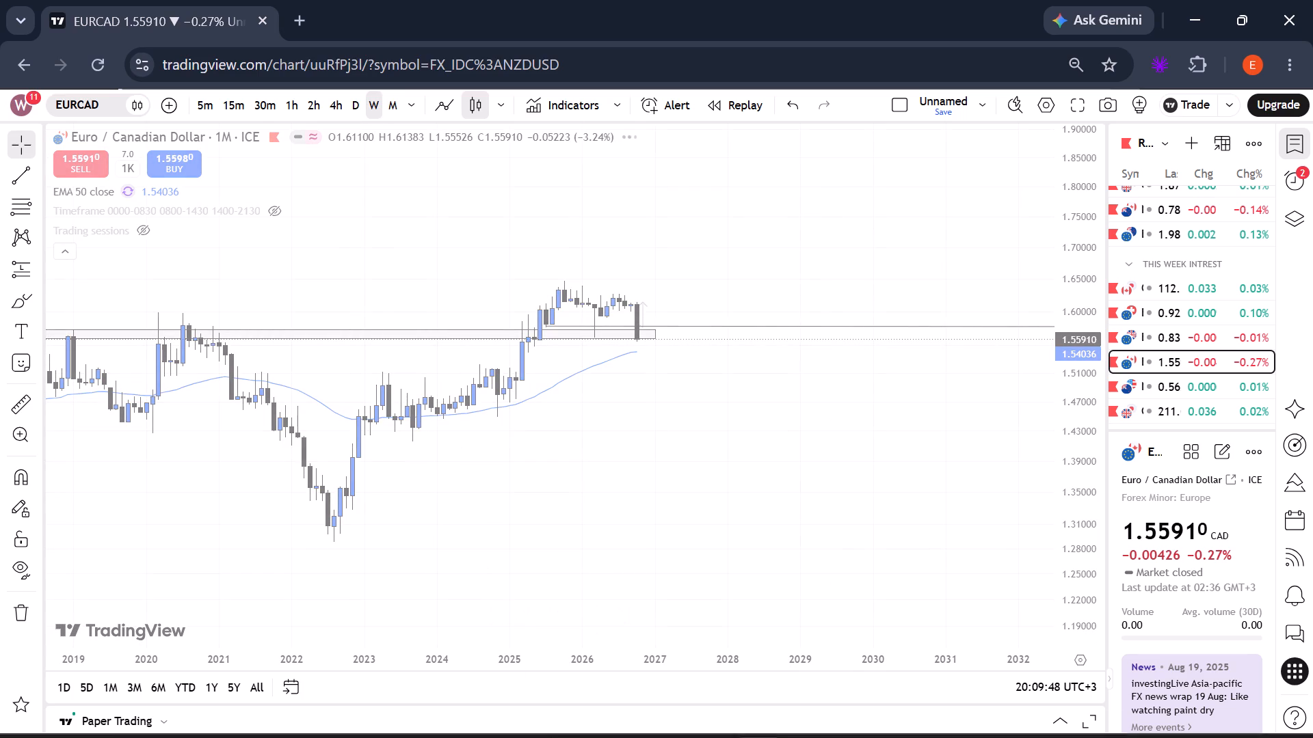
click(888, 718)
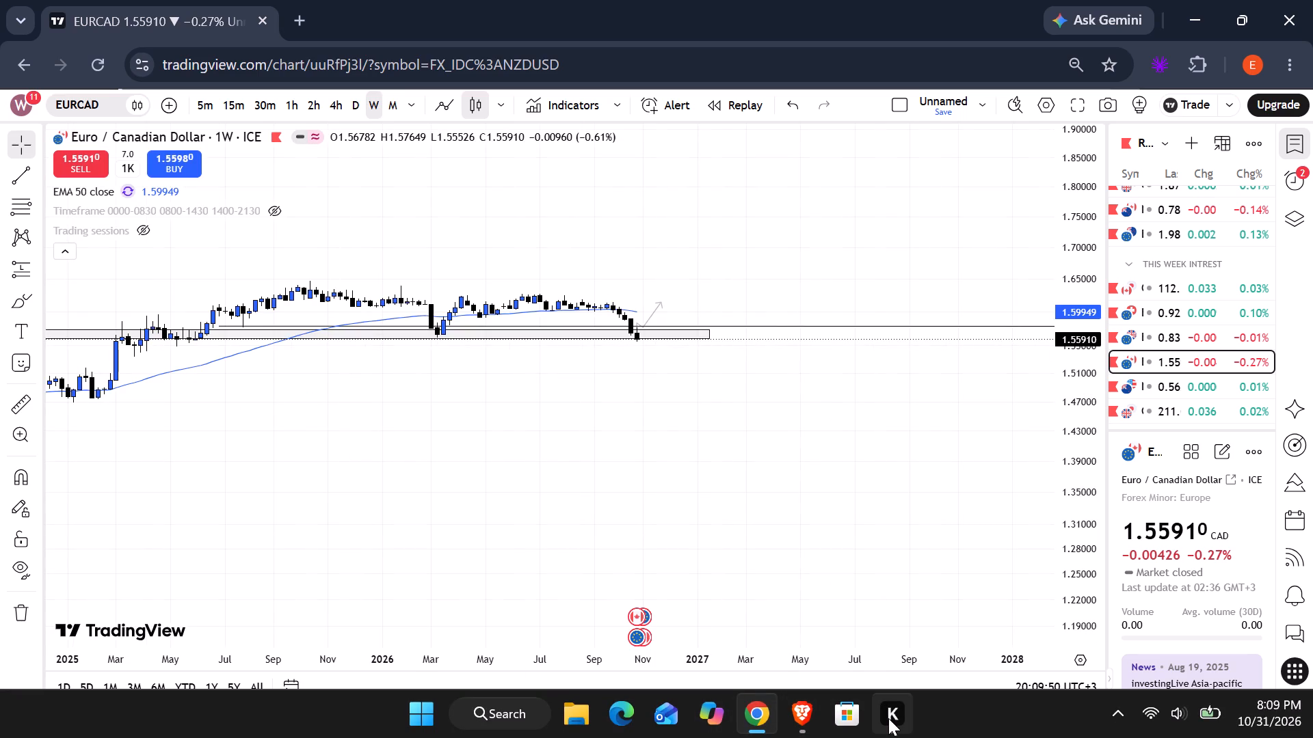
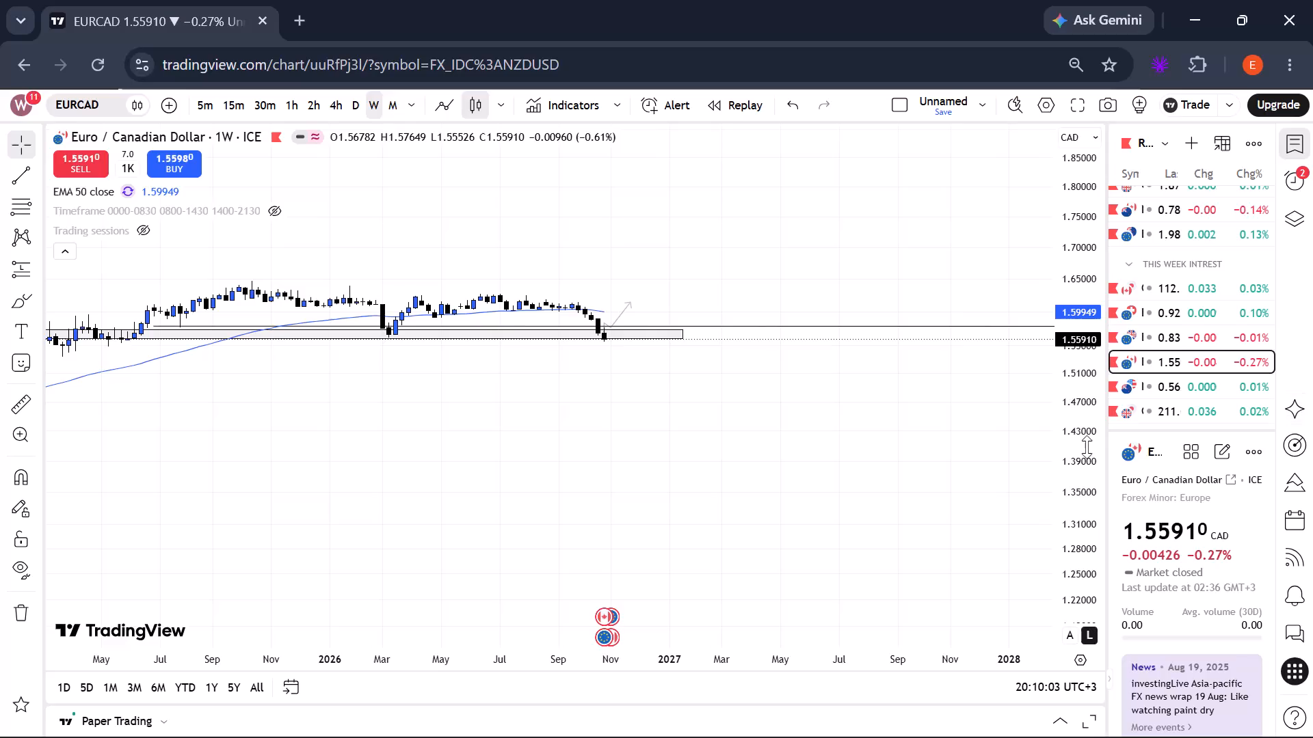
Examine EURCAD's weekly candles from late 2024 to the latest bar against the shaded support zone and 50 EMA.
scroll(1087, 448, up, 20)
scroll(1087, 448, up, 1)
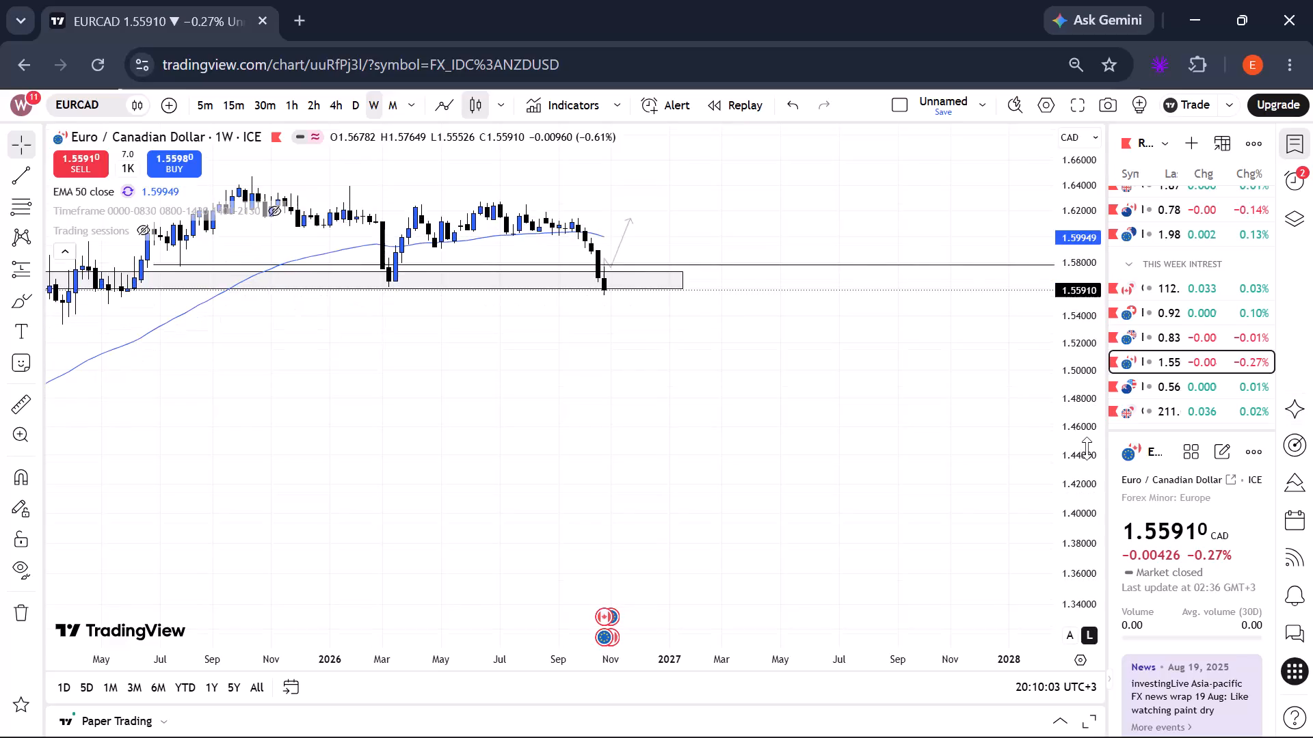
scroll(1087, 448, up, 13)
drag(454, 410, 500, 636)
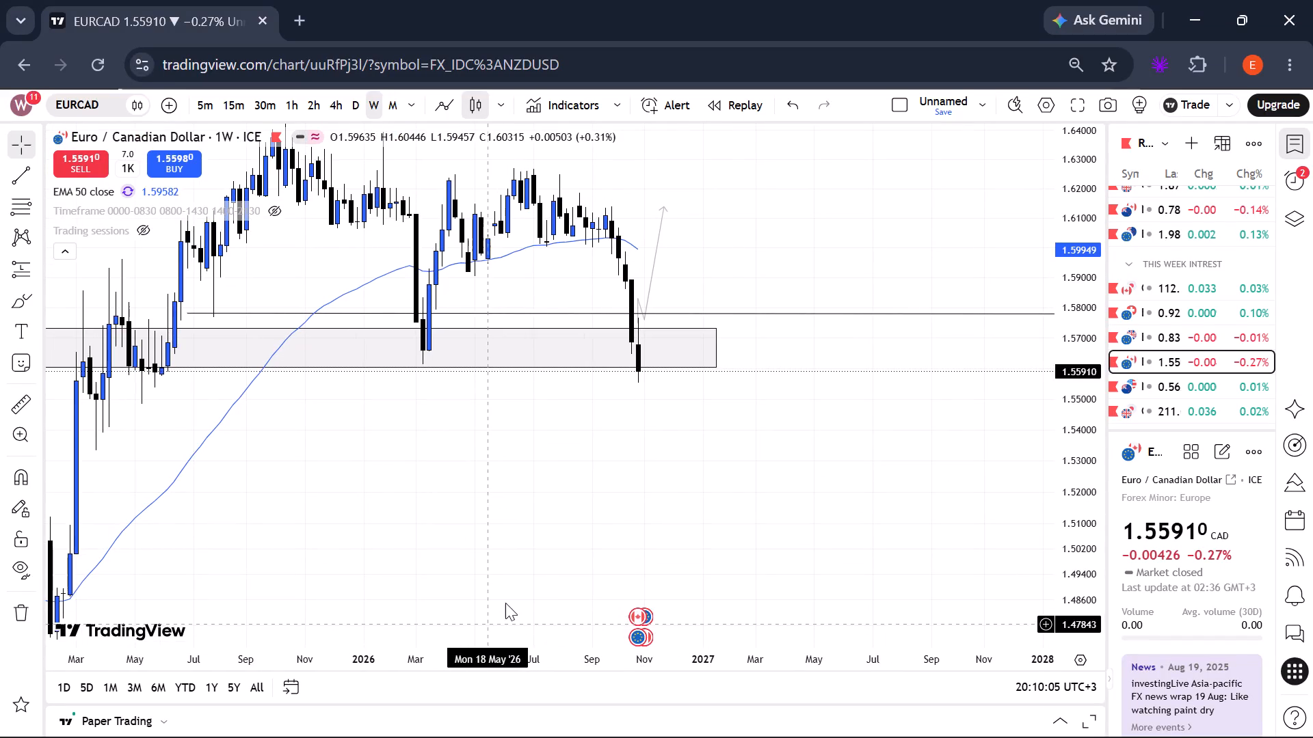
scroll(584, 547, up, 1)
scroll(584, 547, down, 4)
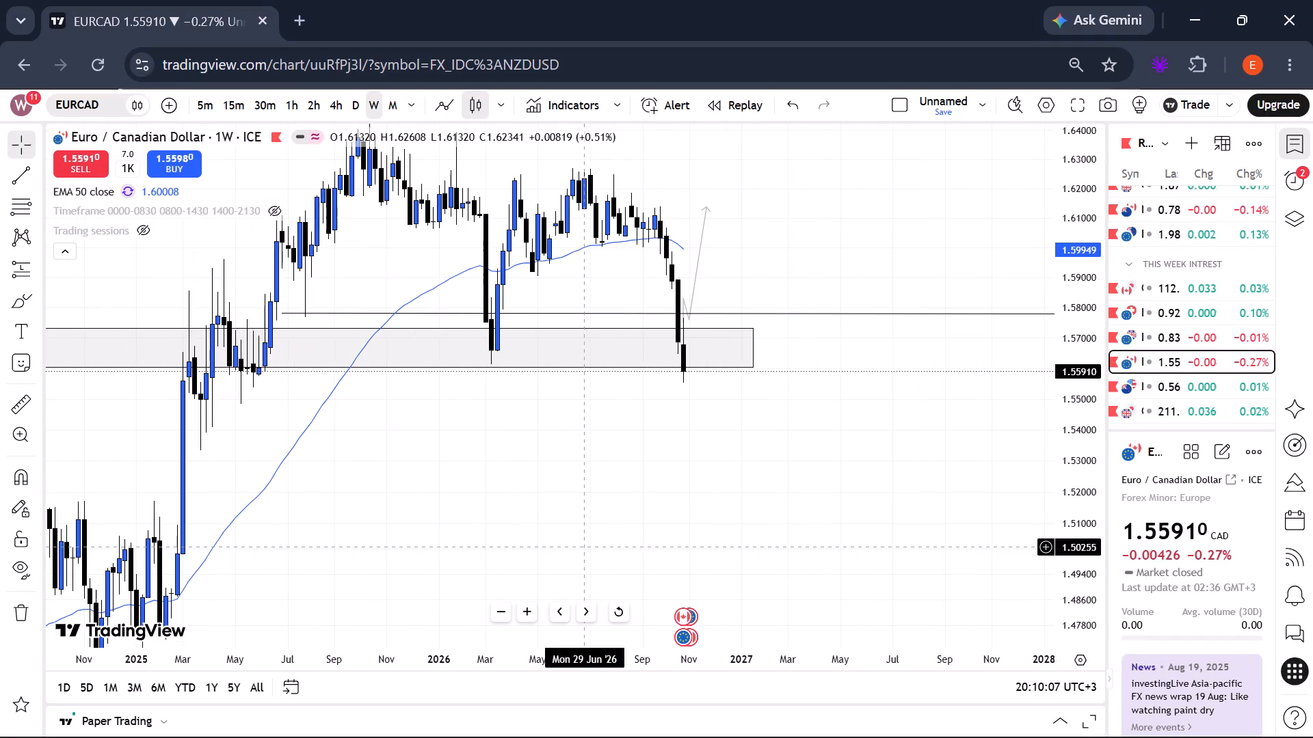
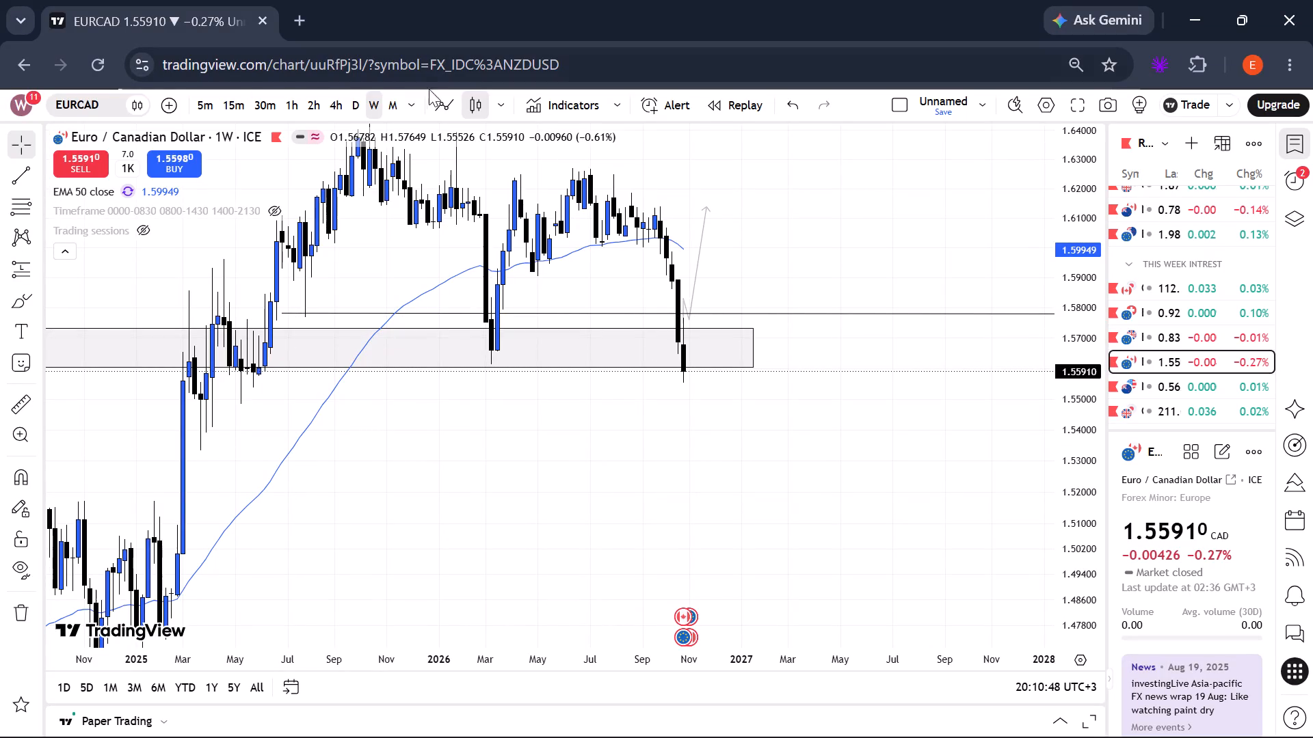
Review EURCAD on the daily and 4-hour timeframes, examining the October decline against the shaded support zone and 50 EMA.
click(355, 107)
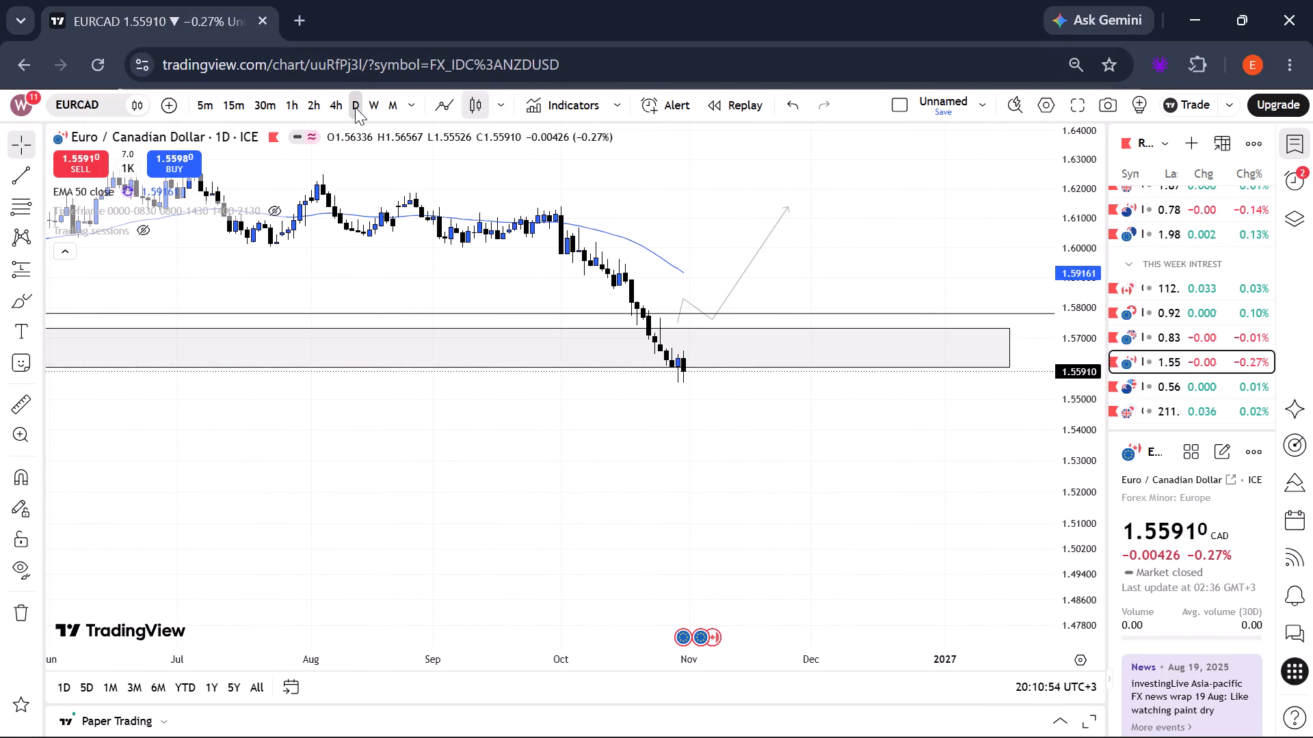
click(340, 109)
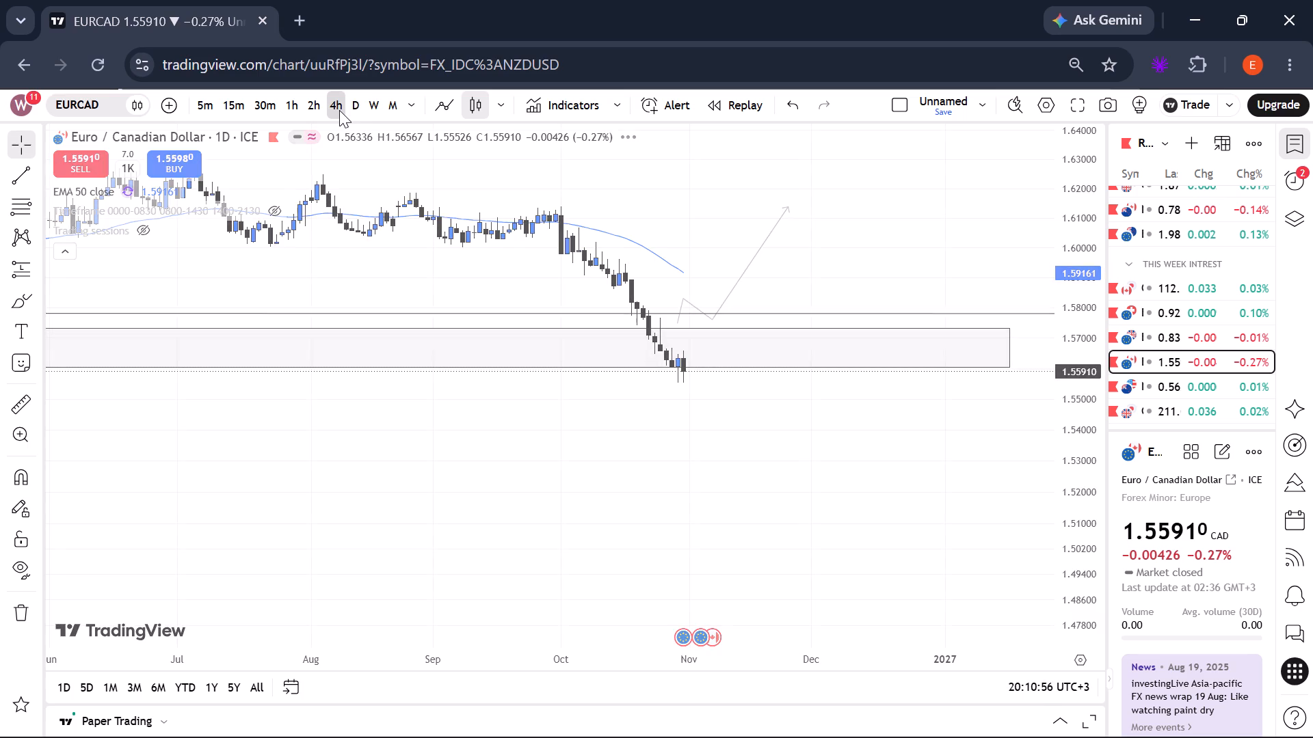
scroll(339, 110, up, 11)
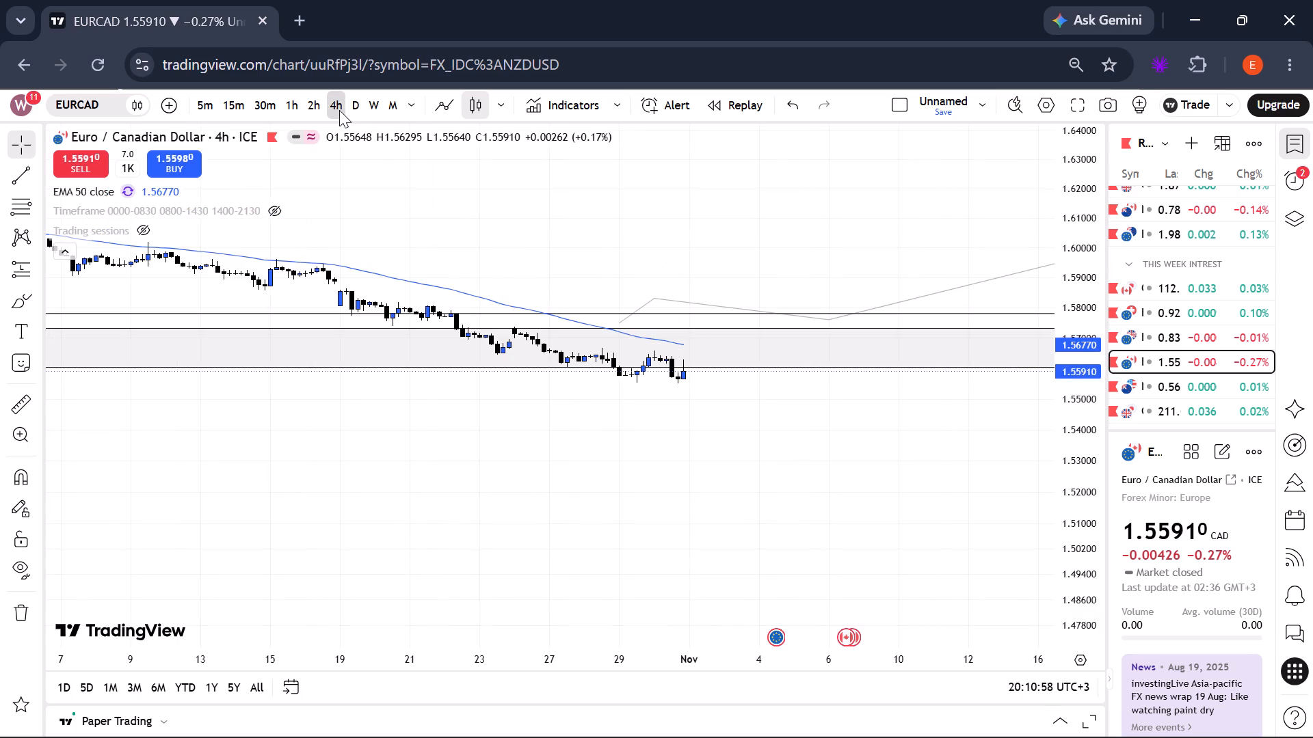
scroll(1077, 438, up, 9)
scroll(1076, 436, up, 15)
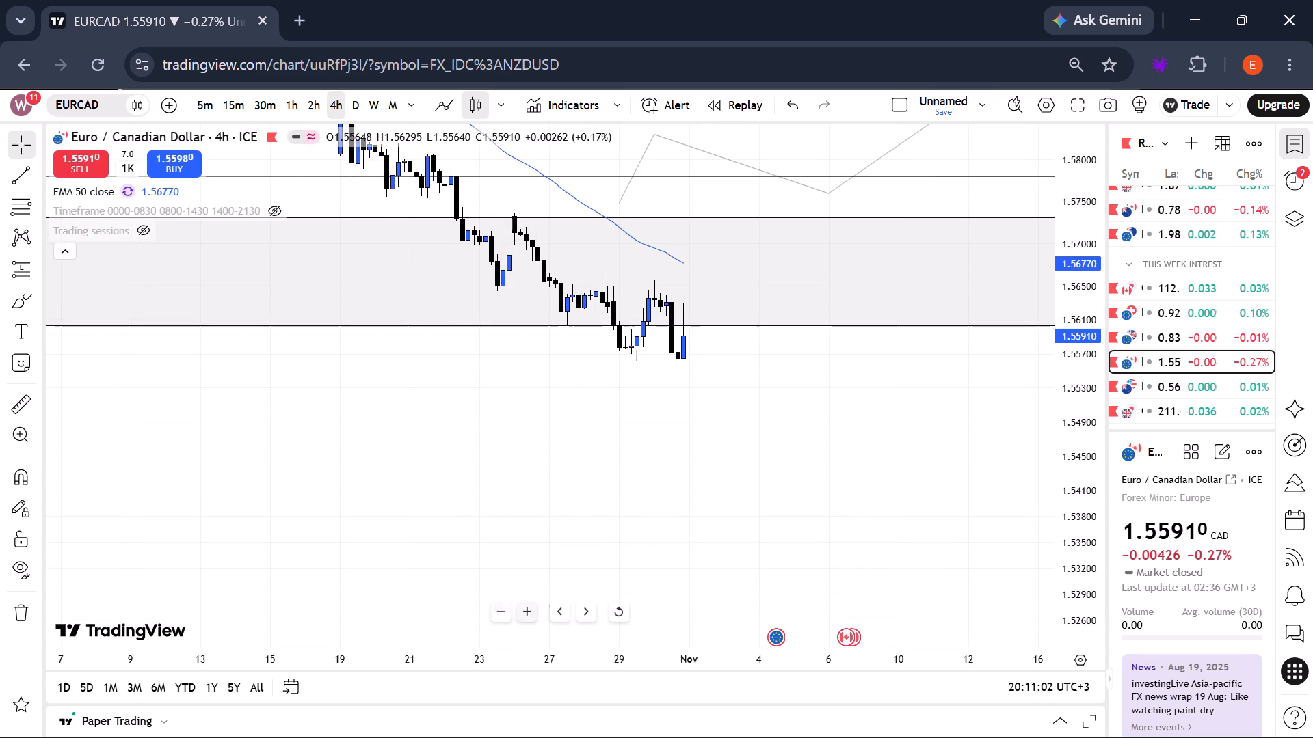
drag(530, 497, 573, 694)
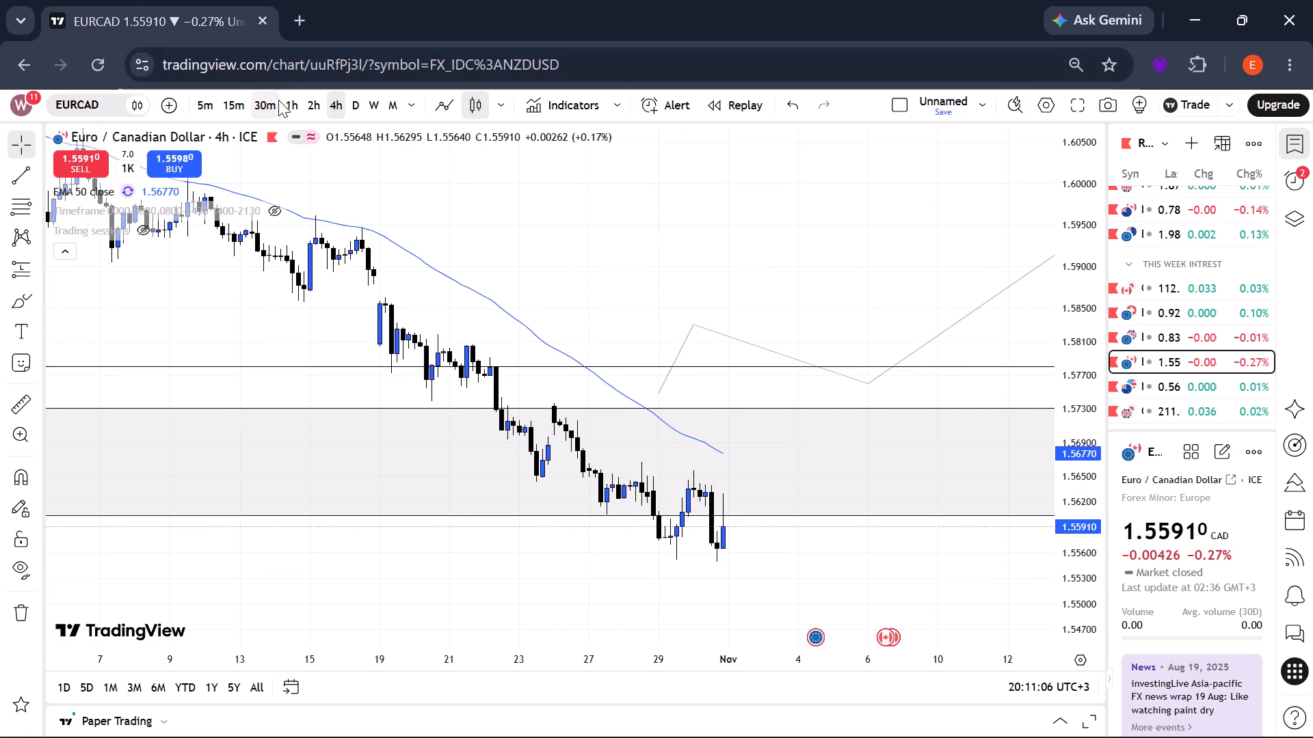
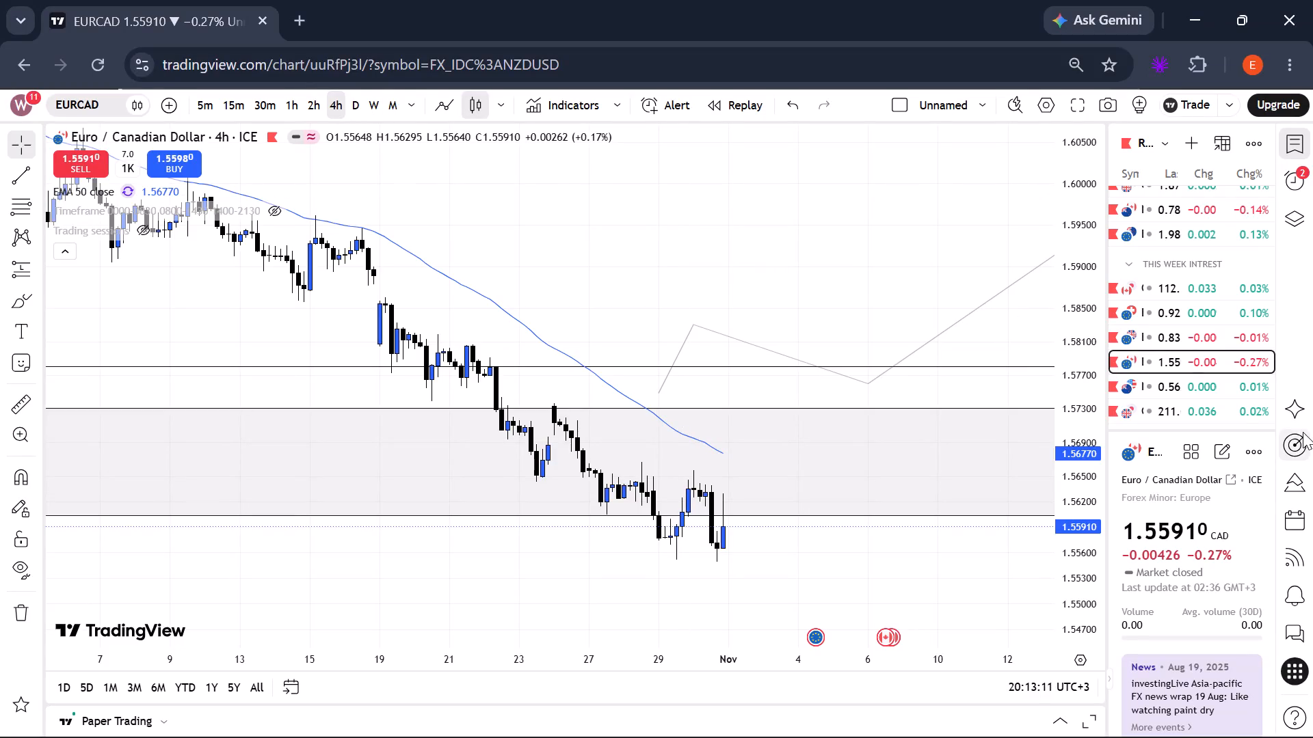
Open the NZDUSD chart from the THIS WEEK INTREST section of the watchlist.
click(1208, 386)
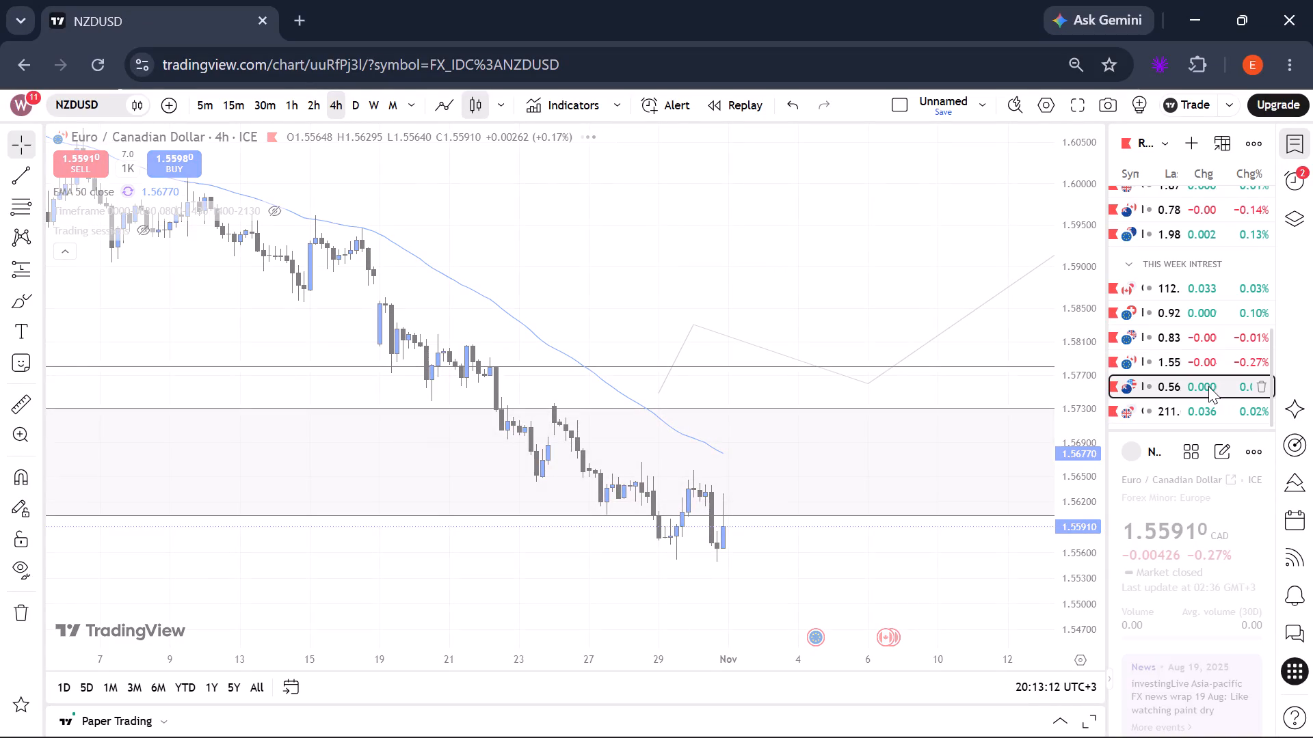
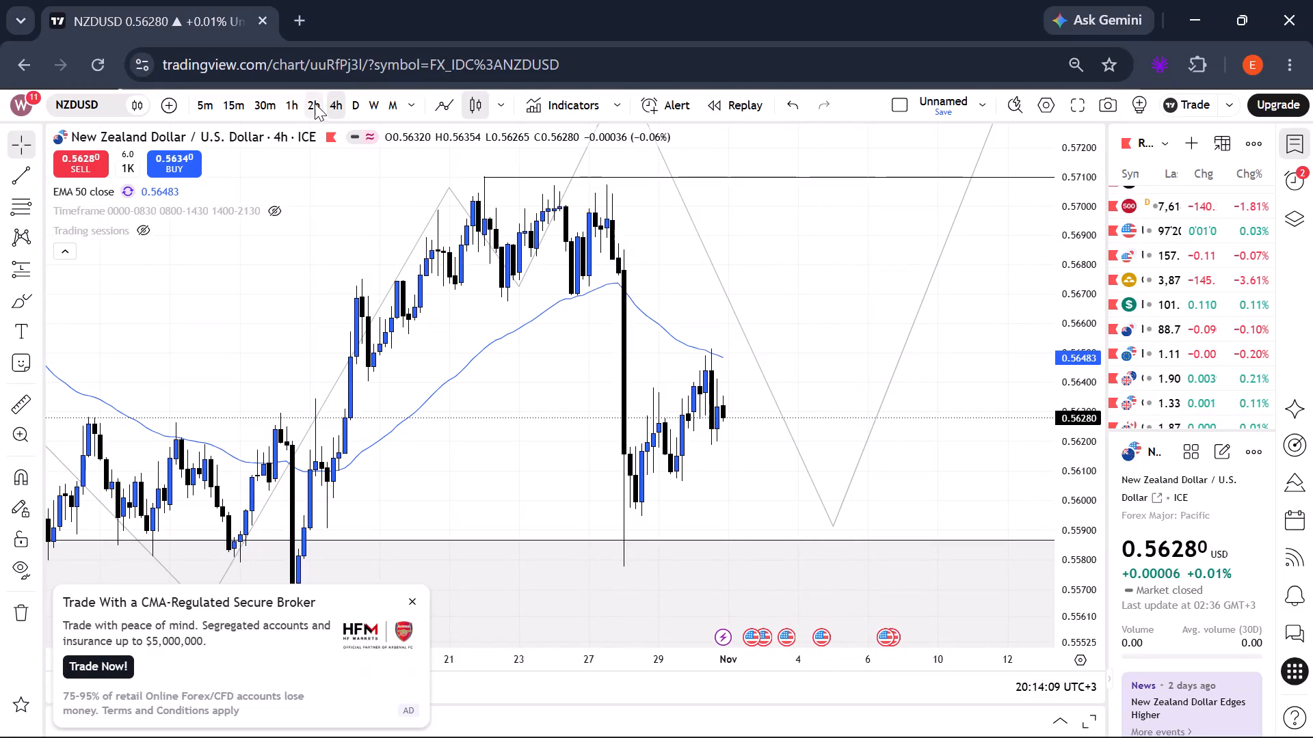
Switch the NZDUSD chart to the weekly timeframe and examine price action around the shaded zone below 0.5590.
click(378, 109)
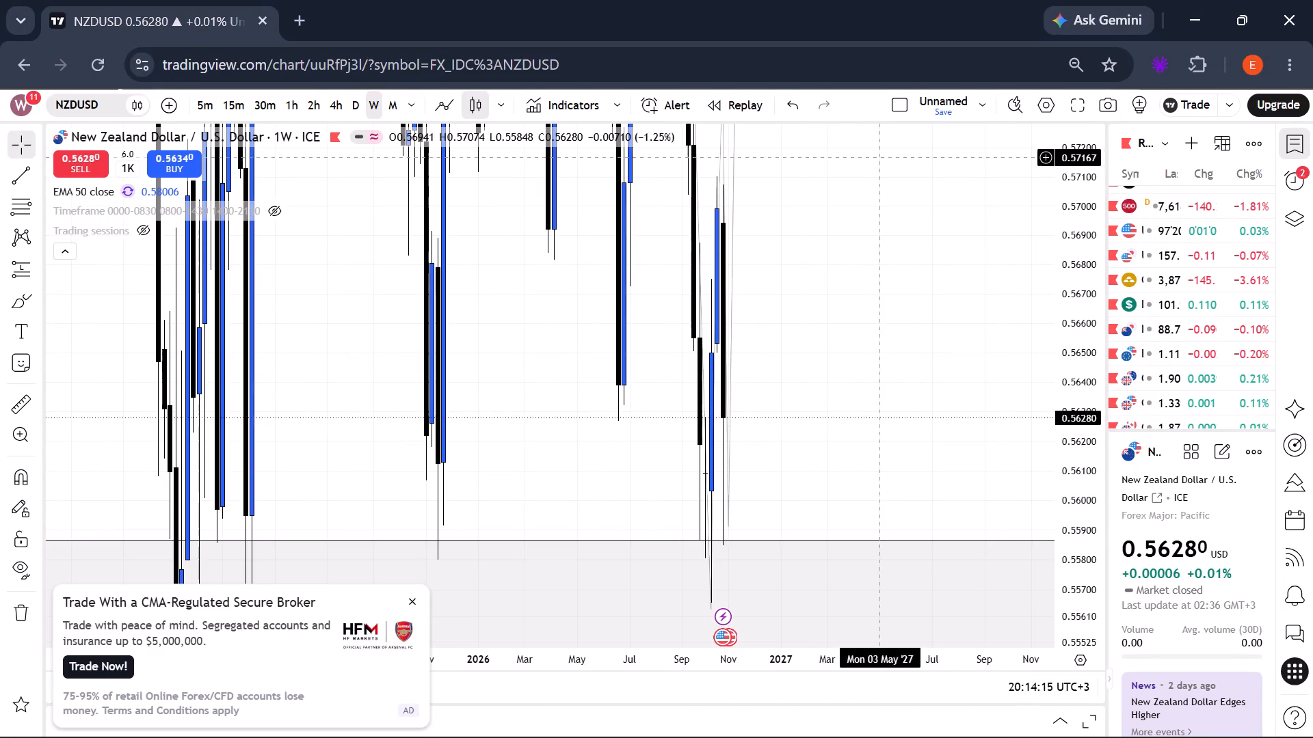
scroll(1080, 302, down, 16)
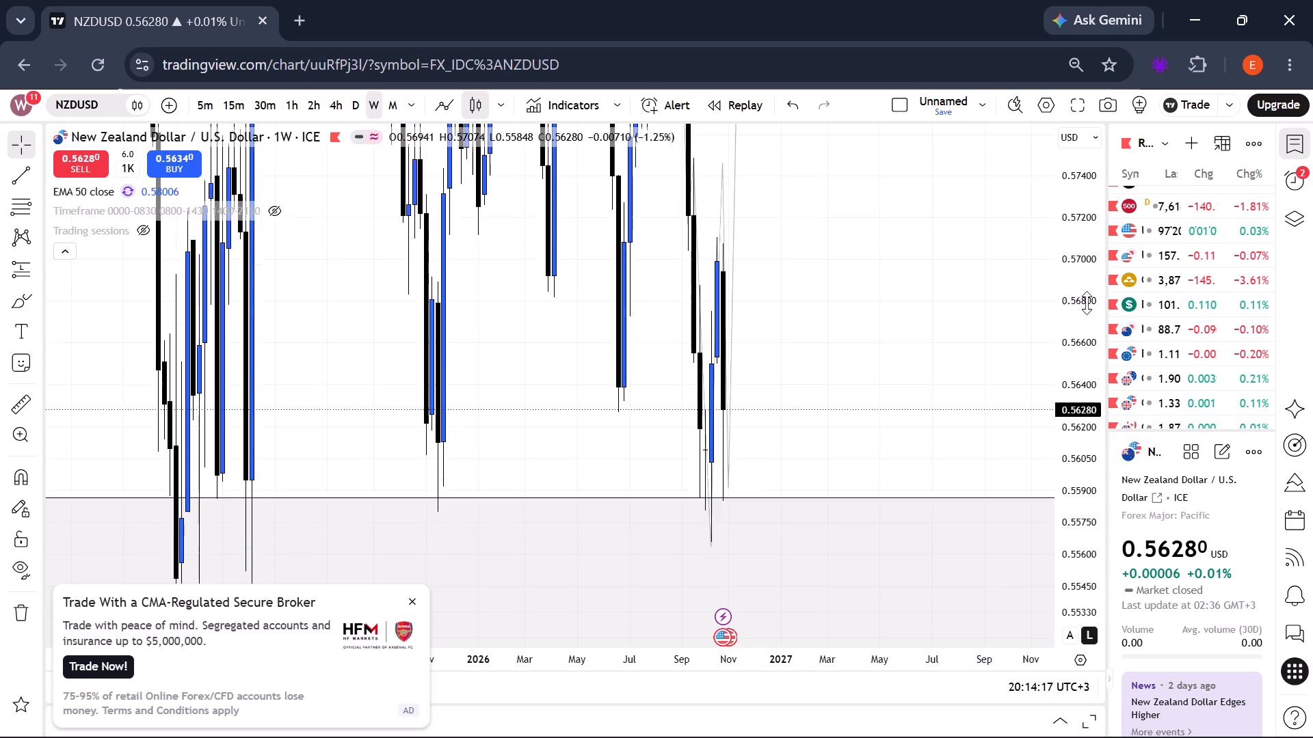
scroll(1087, 303, down, 5)
scroll(1087, 303, down, 20)
scroll(1087, 303, down, 3)
scroll(1078, 305, up, 7)
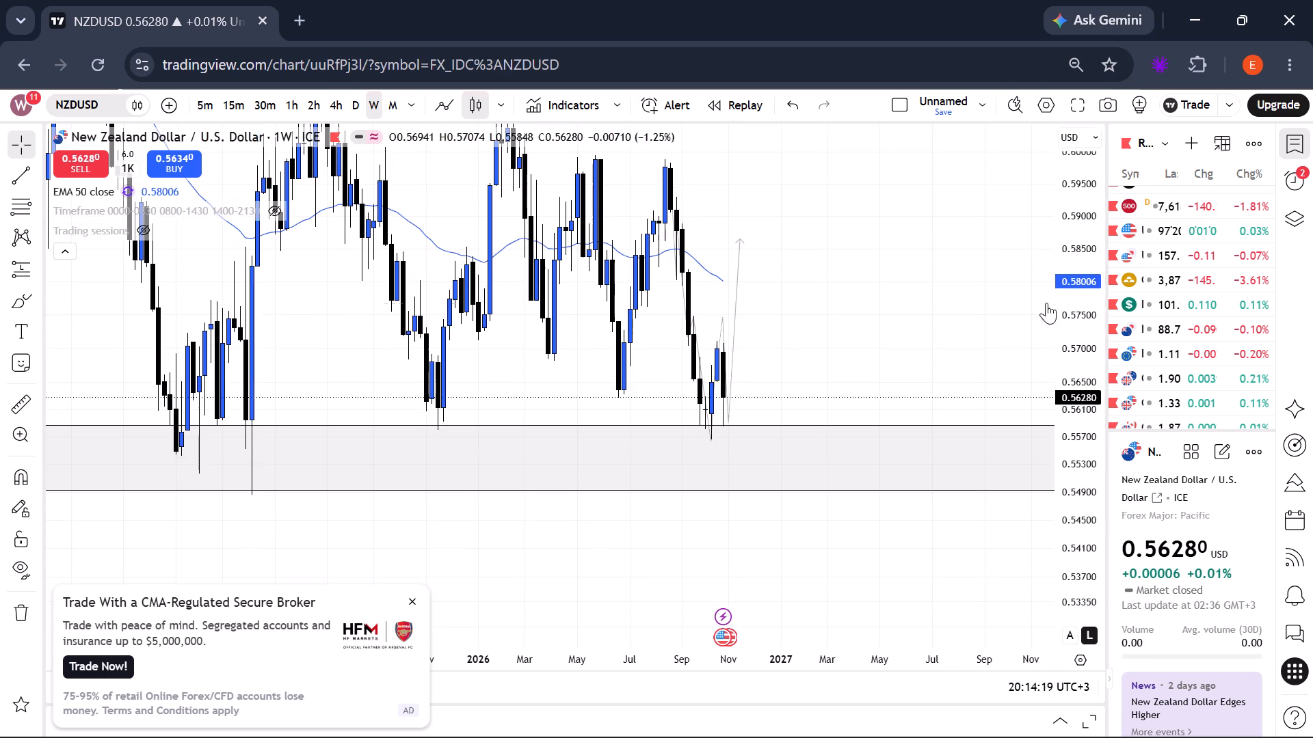
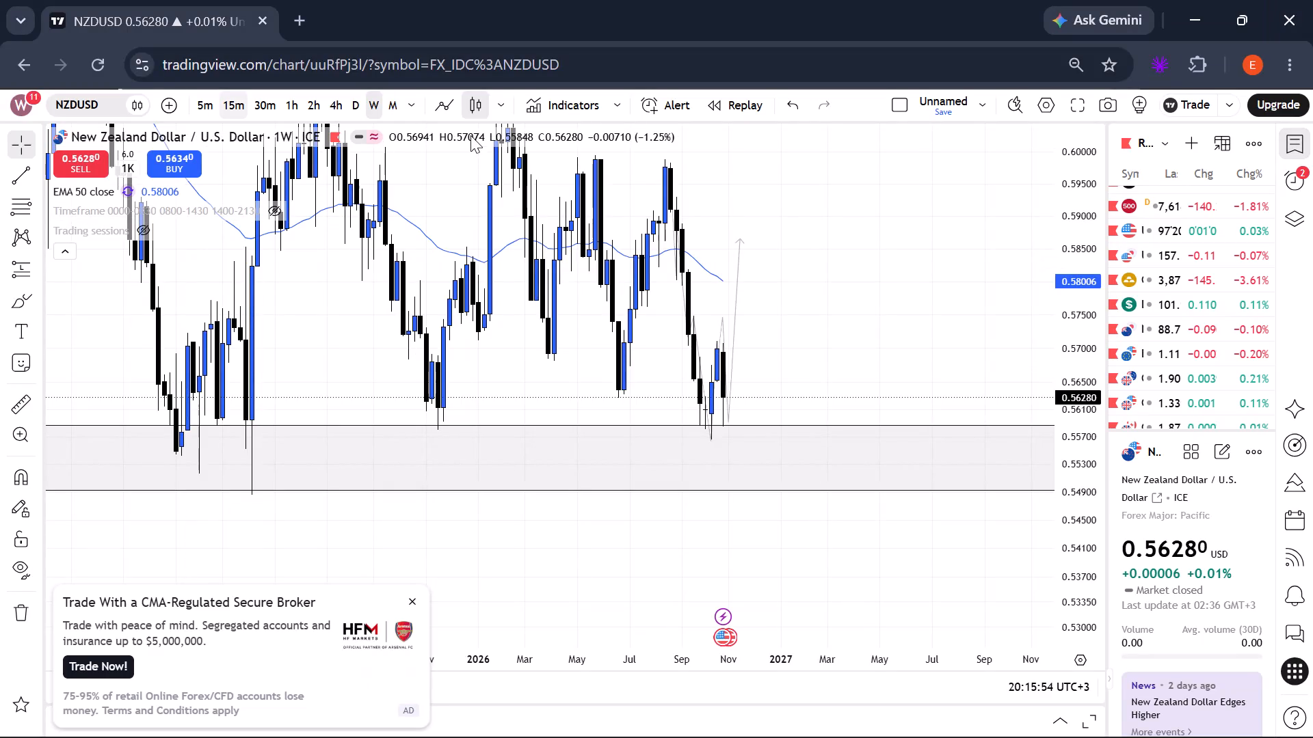
Review NZDUSD on the daily and 4-hour timeframes, examining price between the horizontal line near 0.5710 and the shaded zone.
click(351, 107)
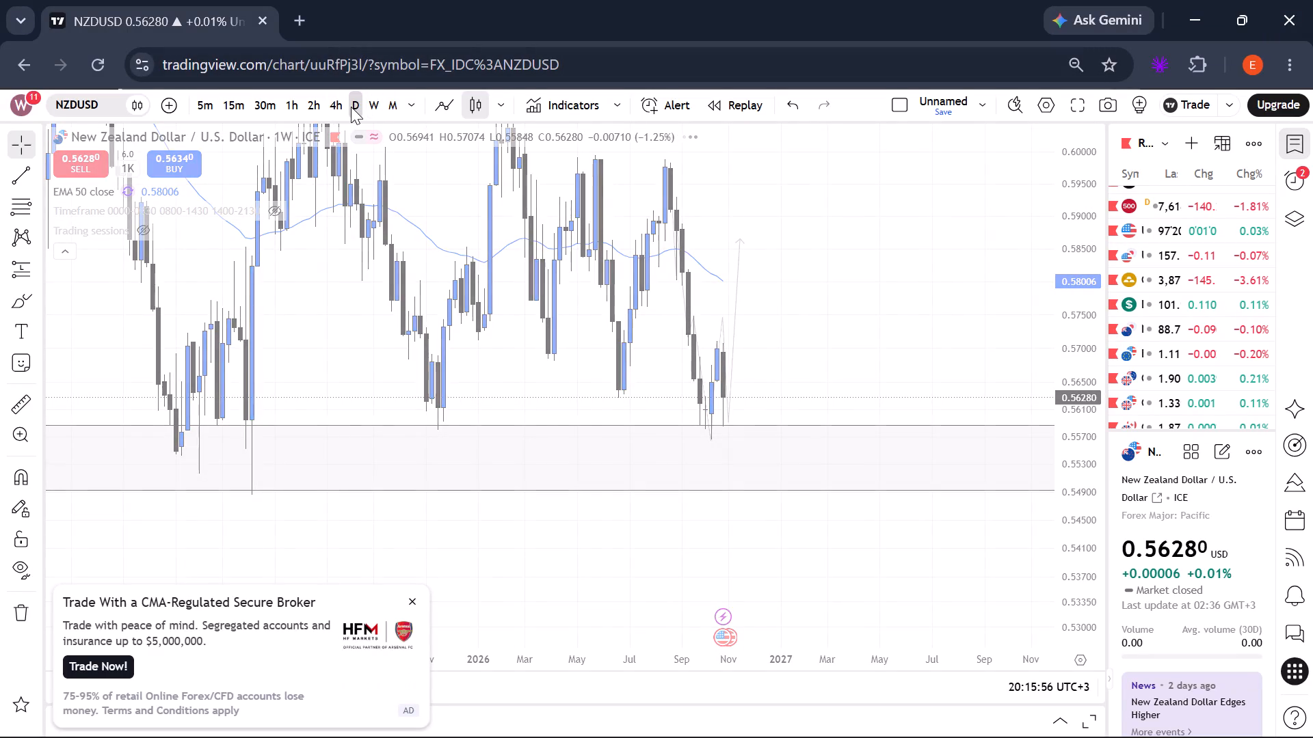
scroll(614, 349, up, 1)
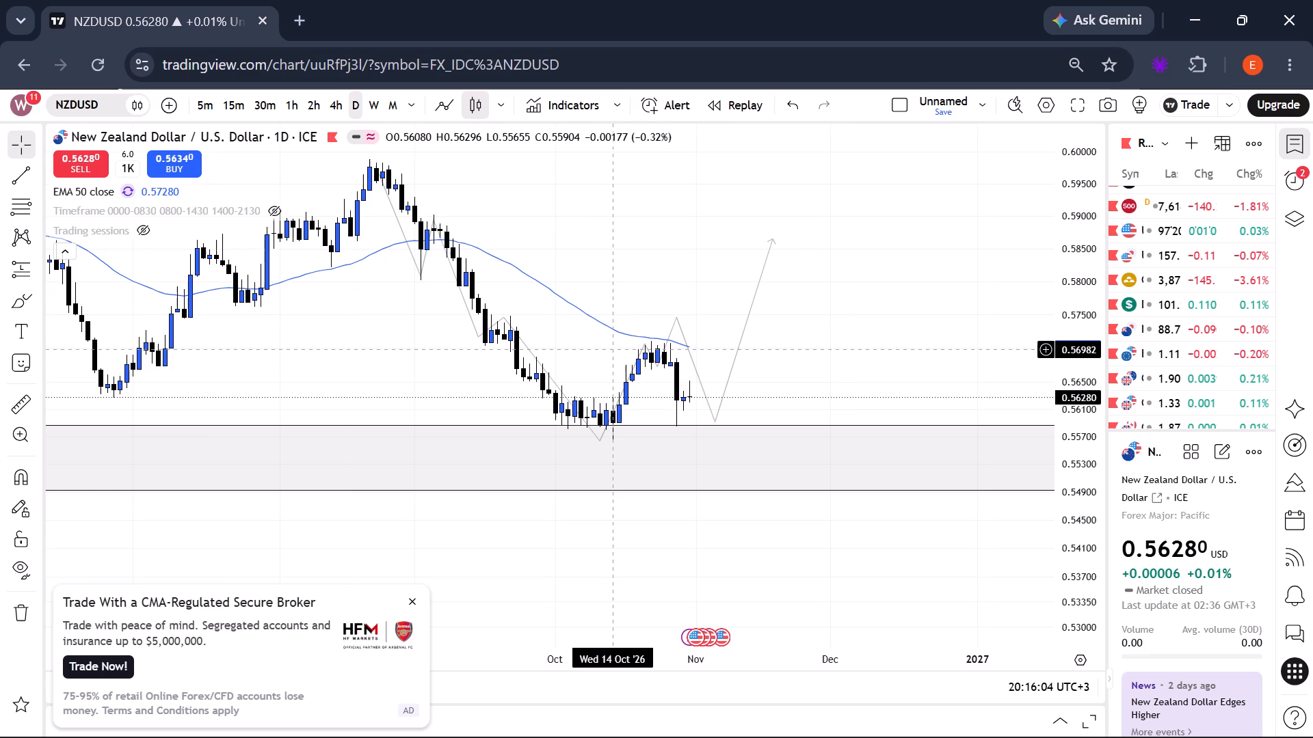
click(336, 113)
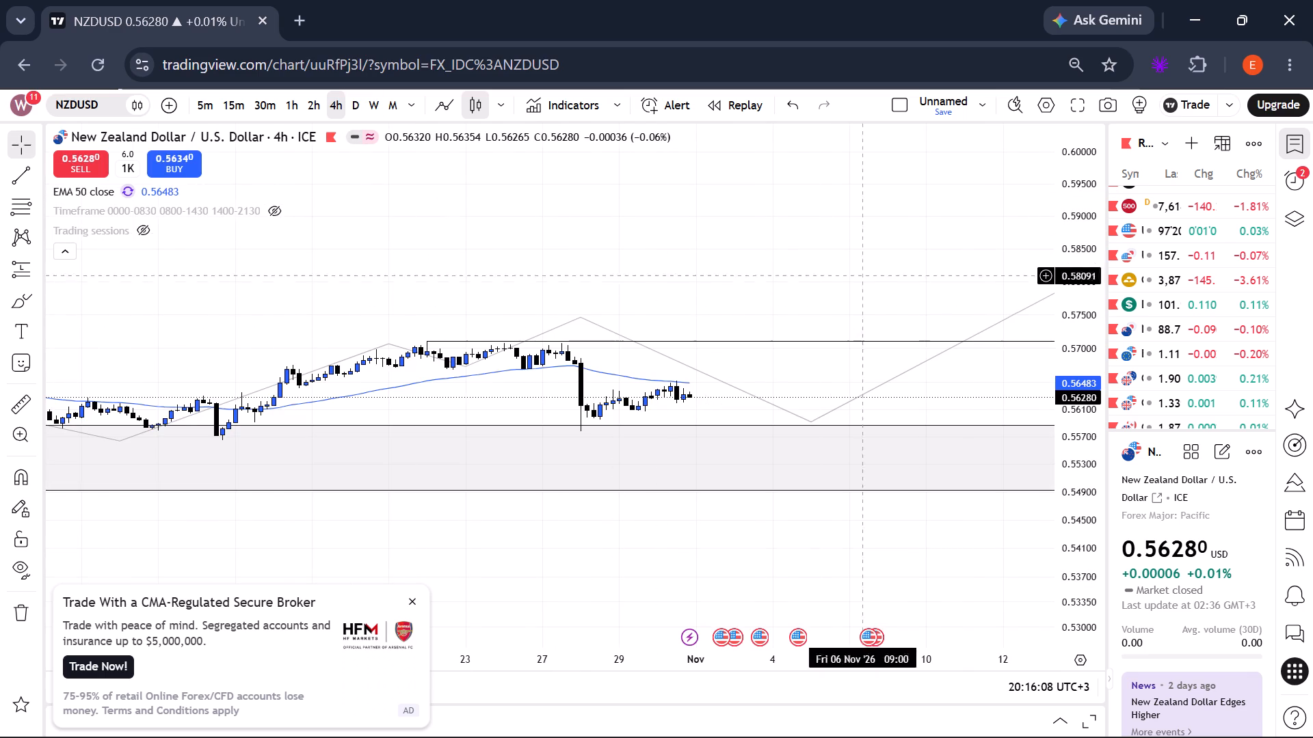
scroll(1073, 346, up, 12)
scroll(1073, 346, up, 12)
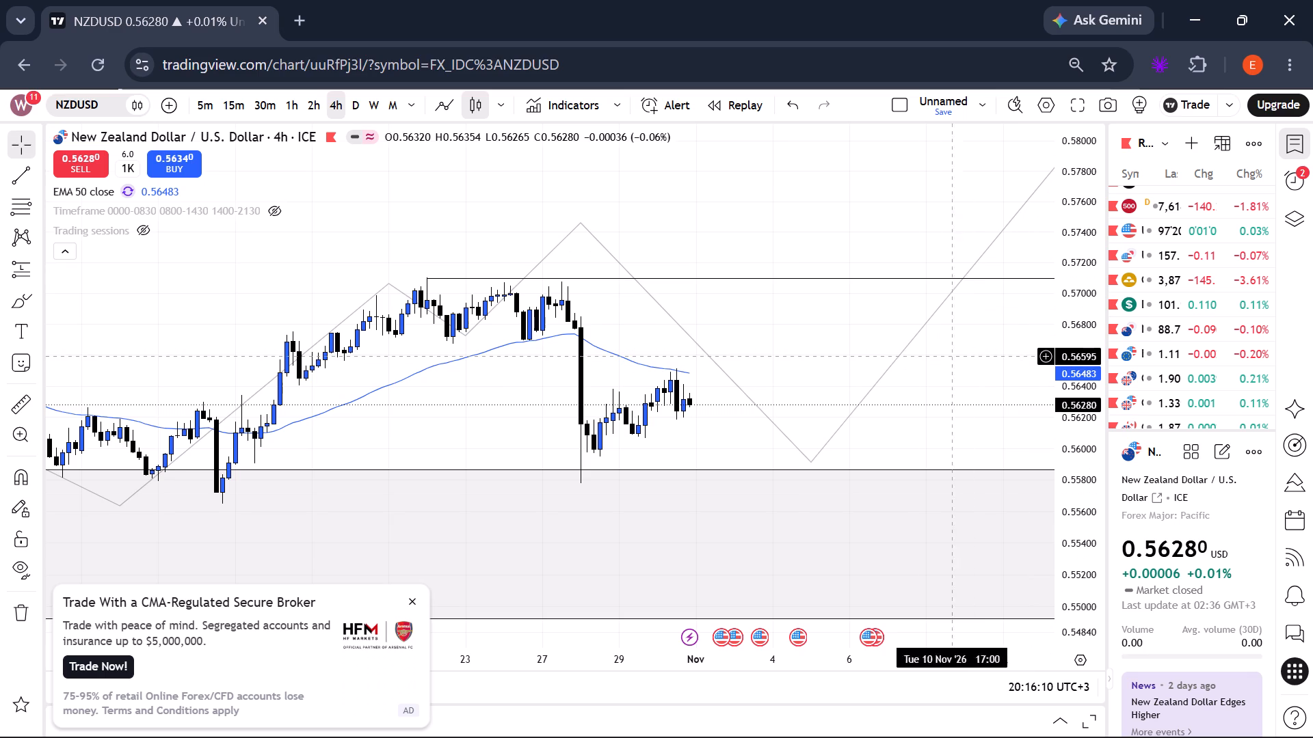
scroll(797, 356, up, 5)
scroll(797, 356, down, 10)
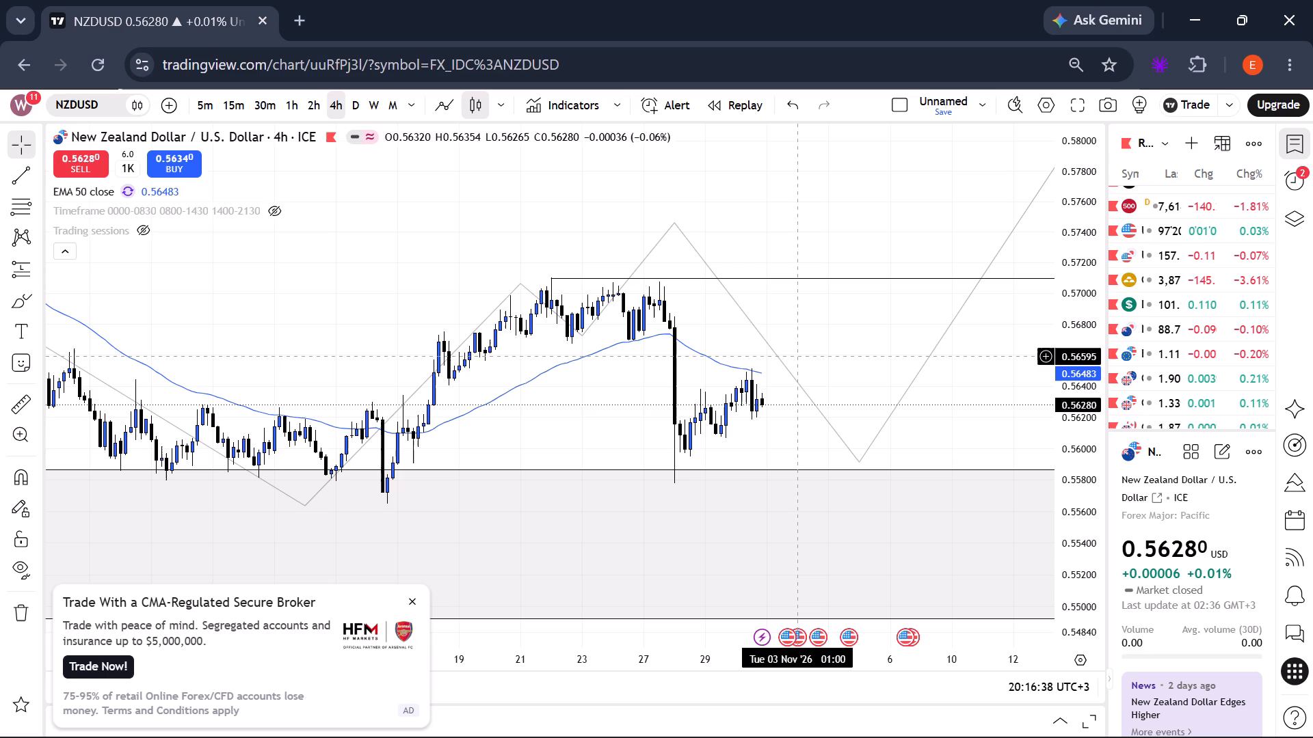
scroll(1167, 348, down, 3)
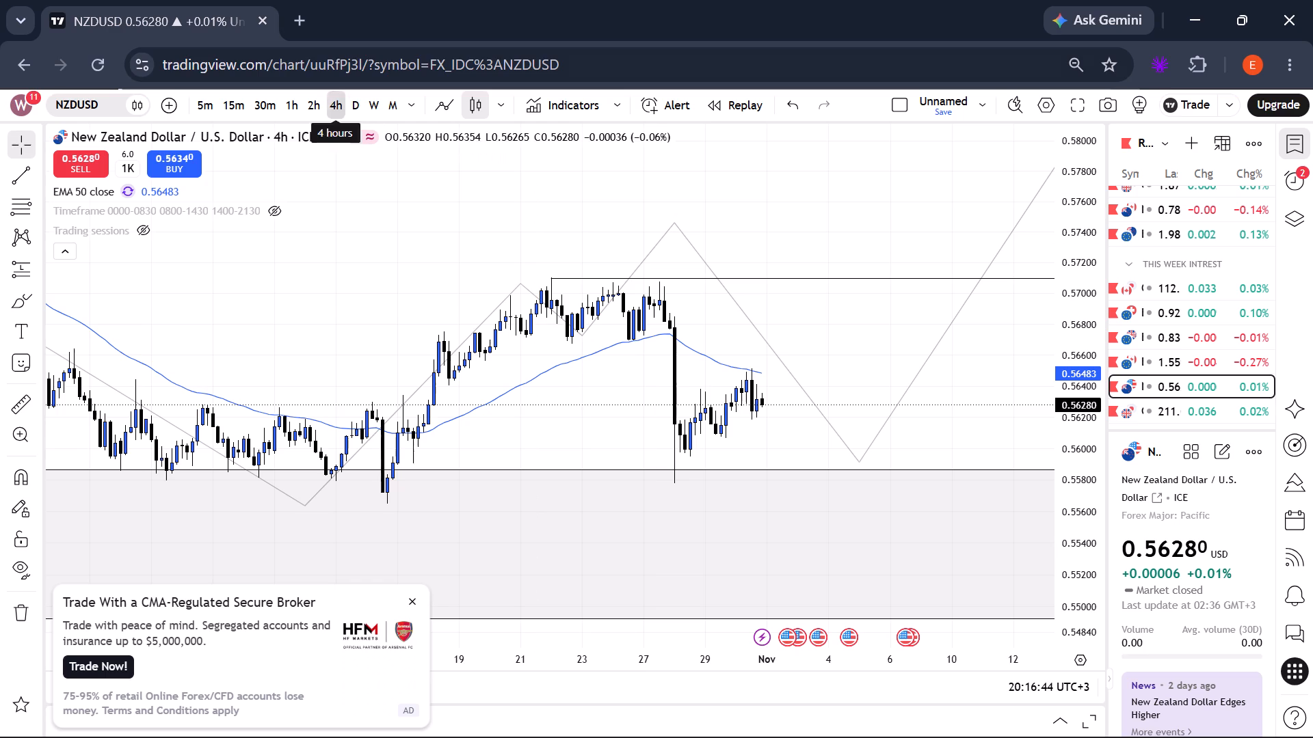
Switch the NZDUSD chart to the 30-minute timeframe and examine the sharp drop toward the shaded zone and the price action since.
click(251, 108)
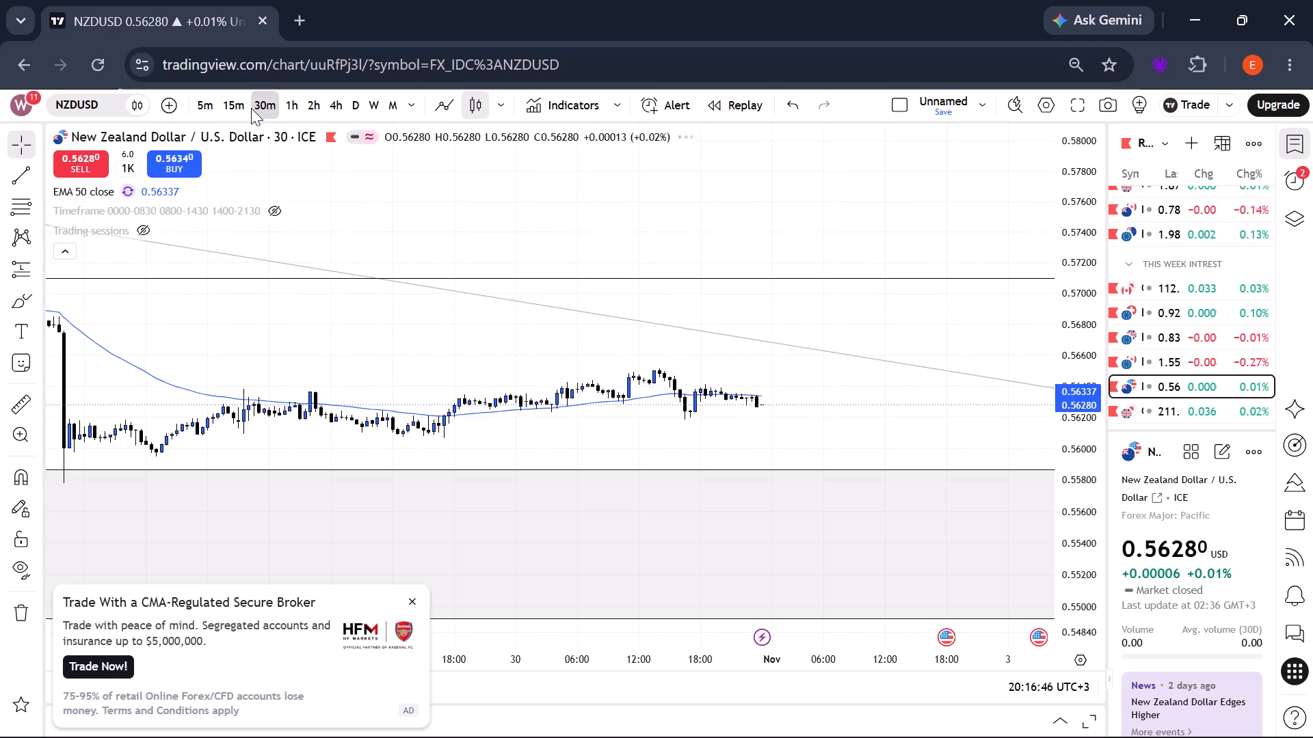
scroll(402, 243, down, 12)
scroll(402, 243, down, 9)
scroll(402, 243, up, 15)
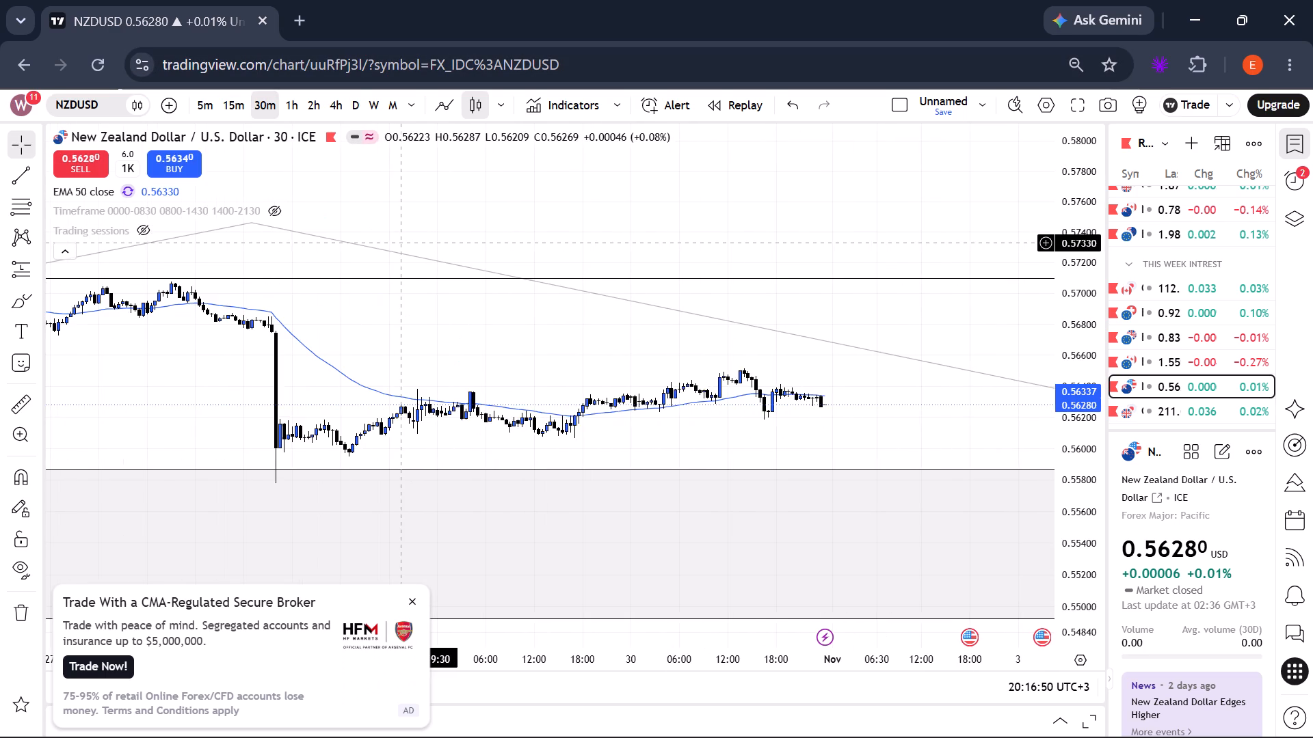
scroll(402, 243, down, 11)
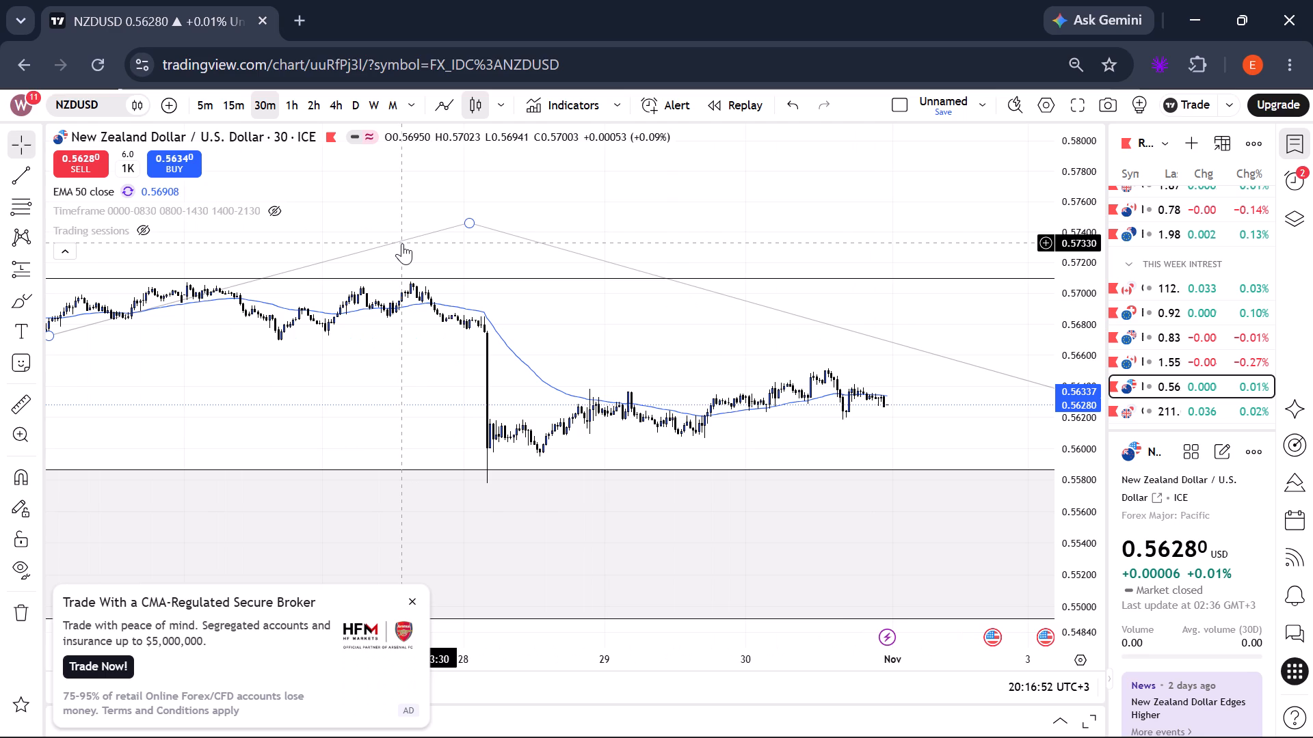
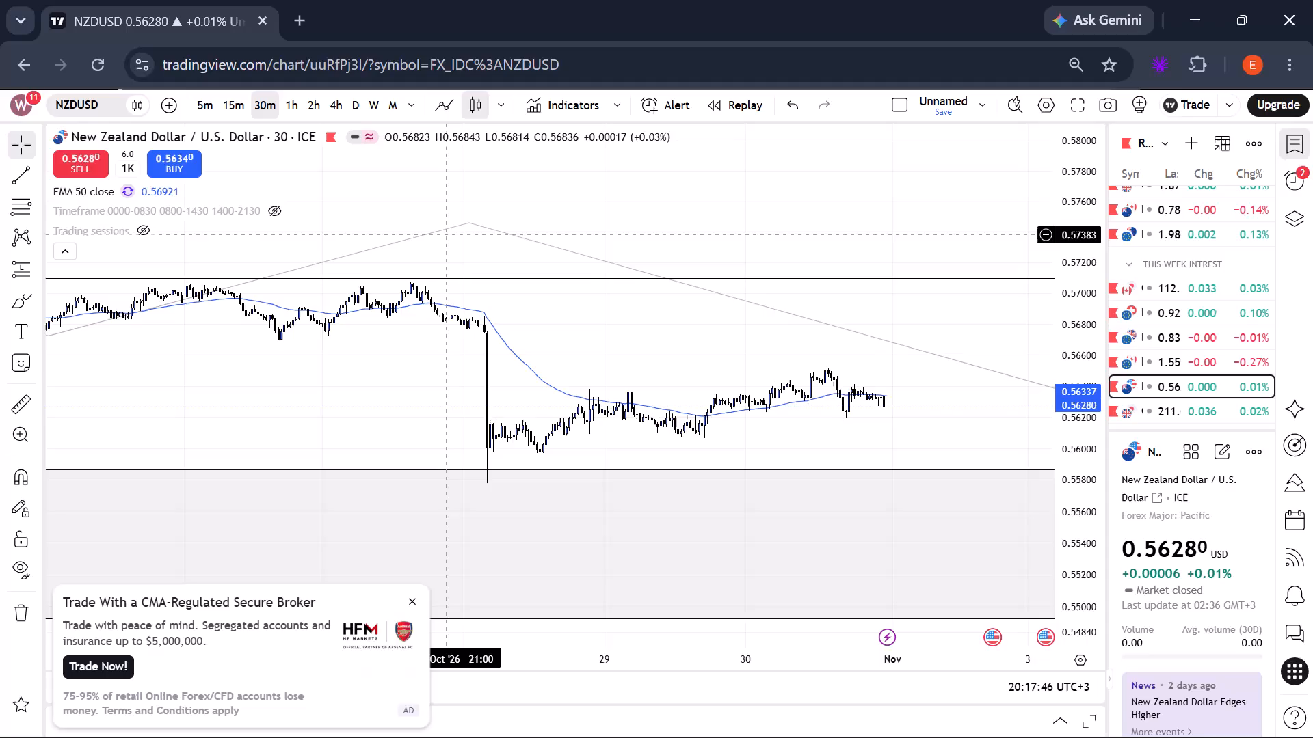
Open GBPJPY from the THIS WEEK INTREST watchlist and adjust the long position's target to about 211.877.
click(1165, 412)
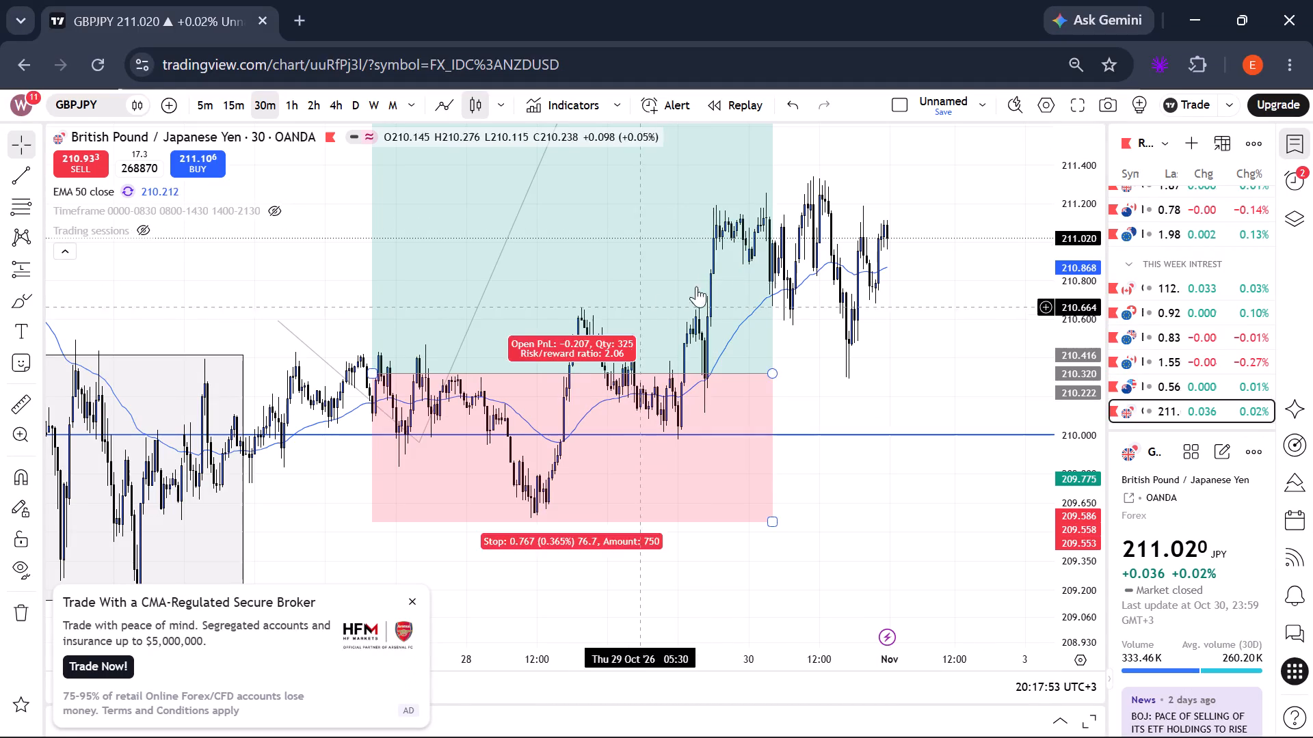
scroll(1077, 318, down, 15)
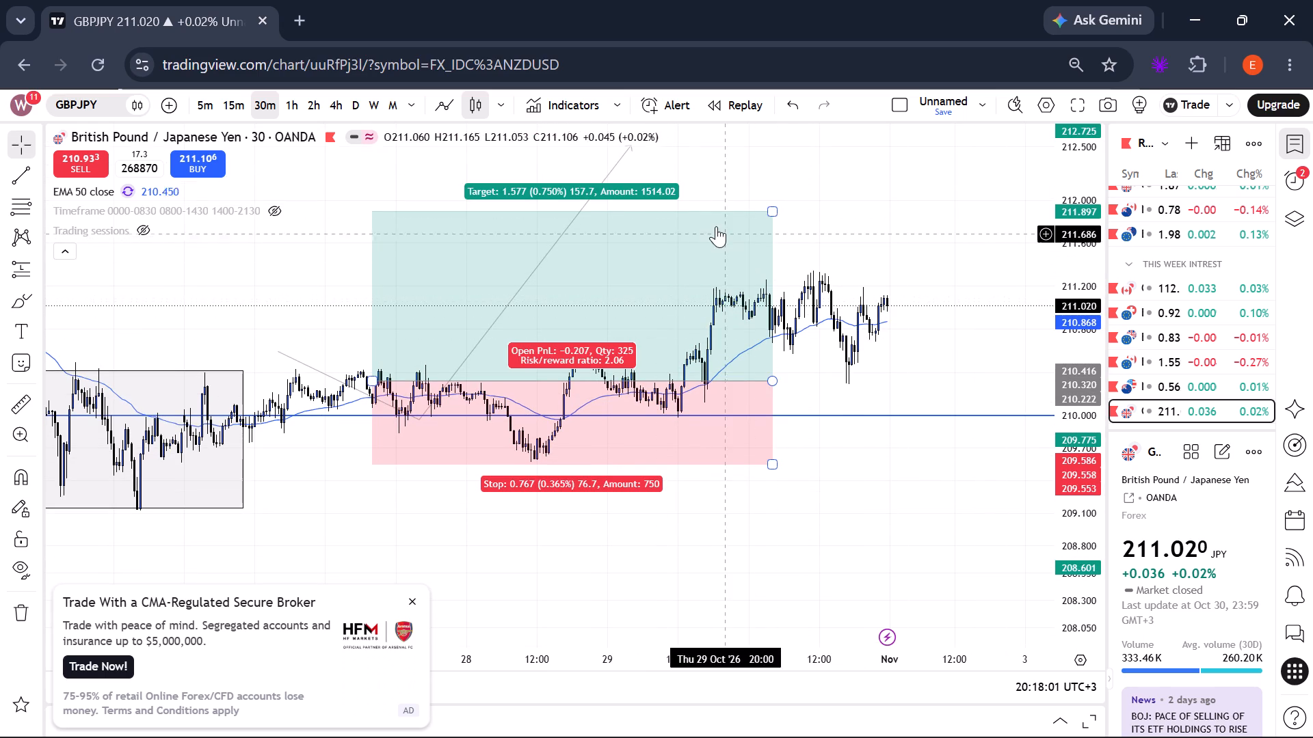
drag(773, 209, 765, 269)
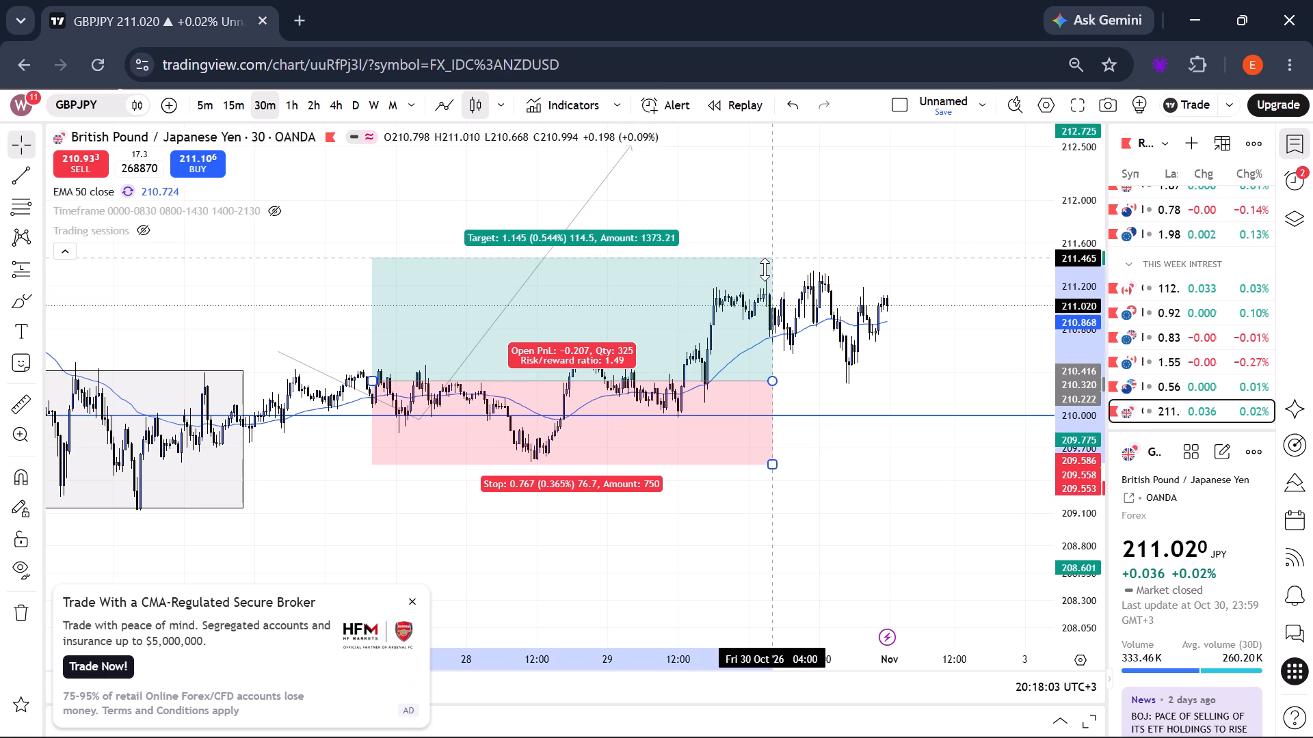
drag(765, 269, 759, 289)
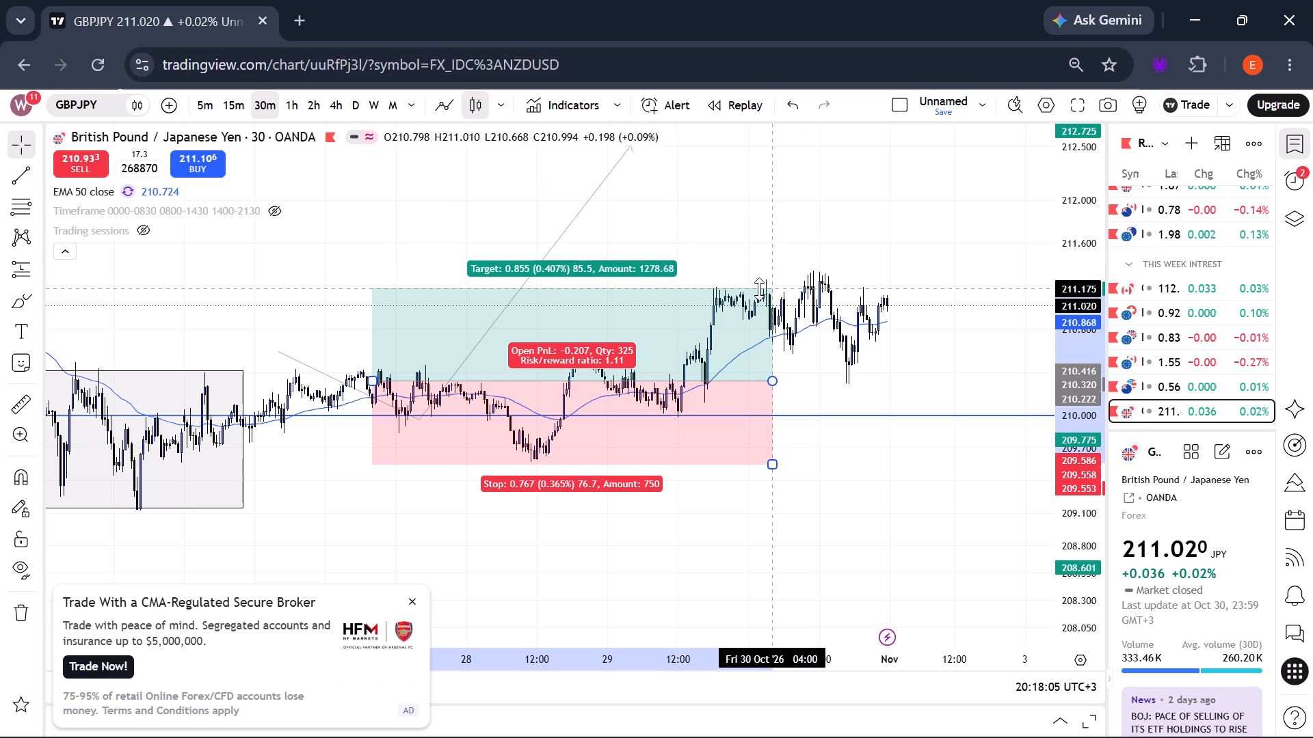
drag(759, 289, 755, 275)
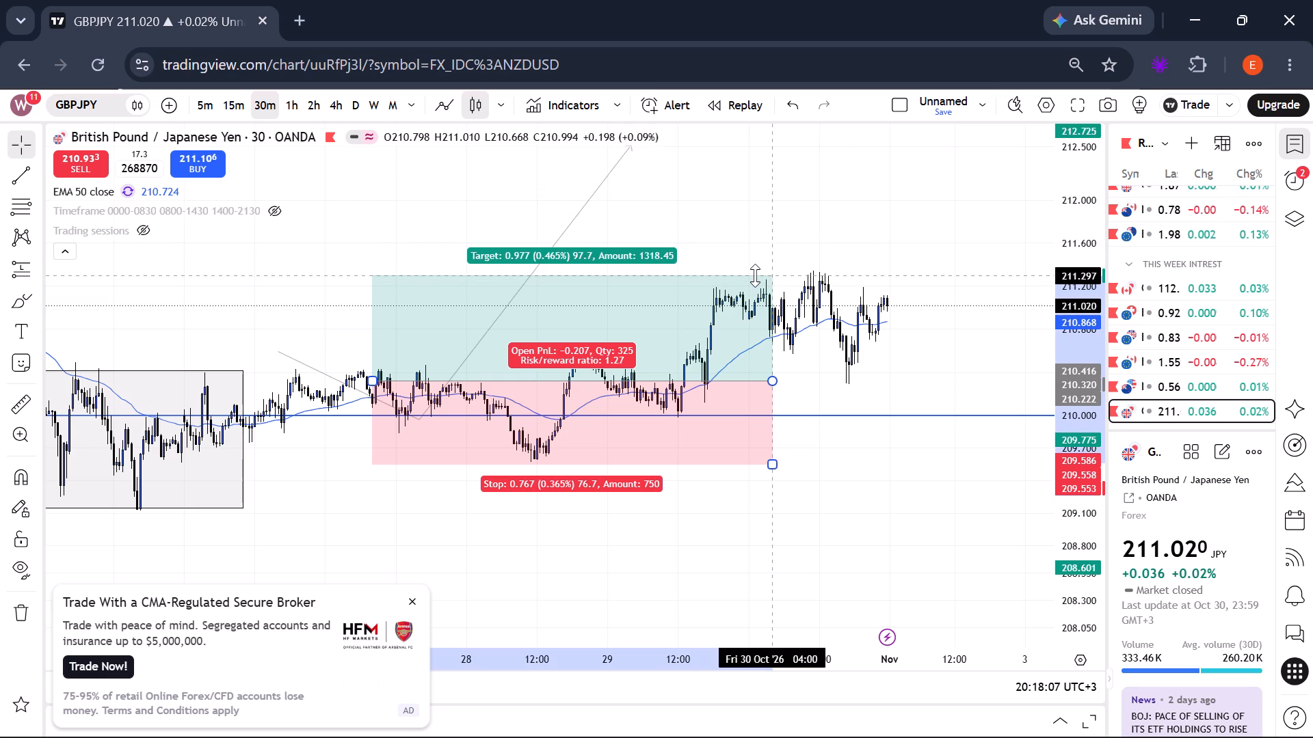
drag(755, 275, 789, 222)
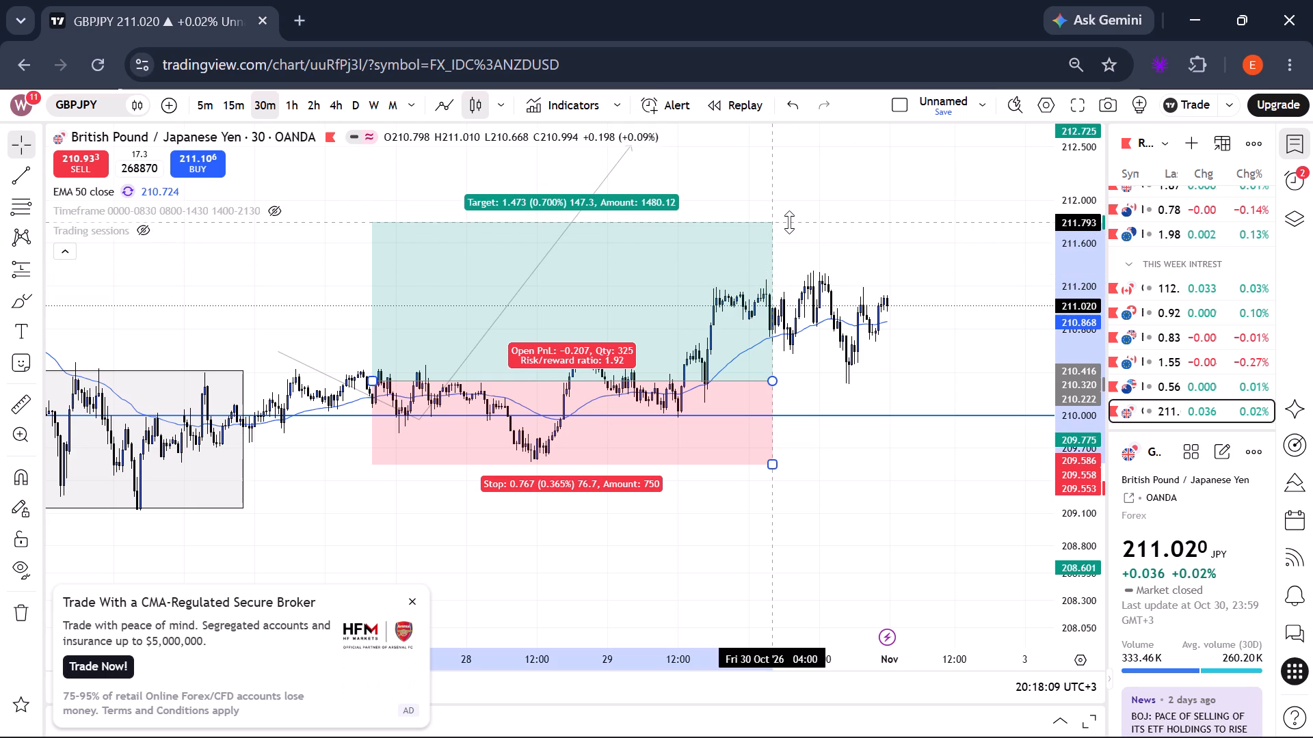
drag(789, 222, 788, 213)
click(875, 274)
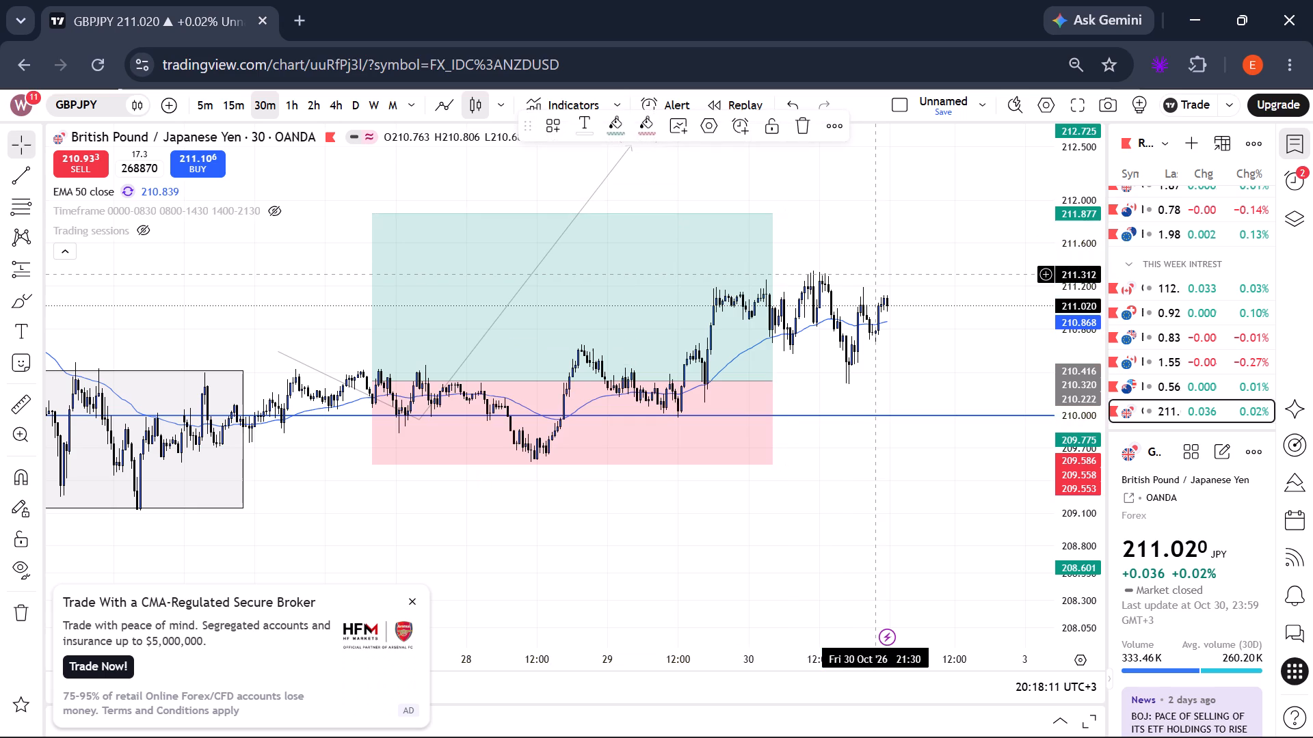
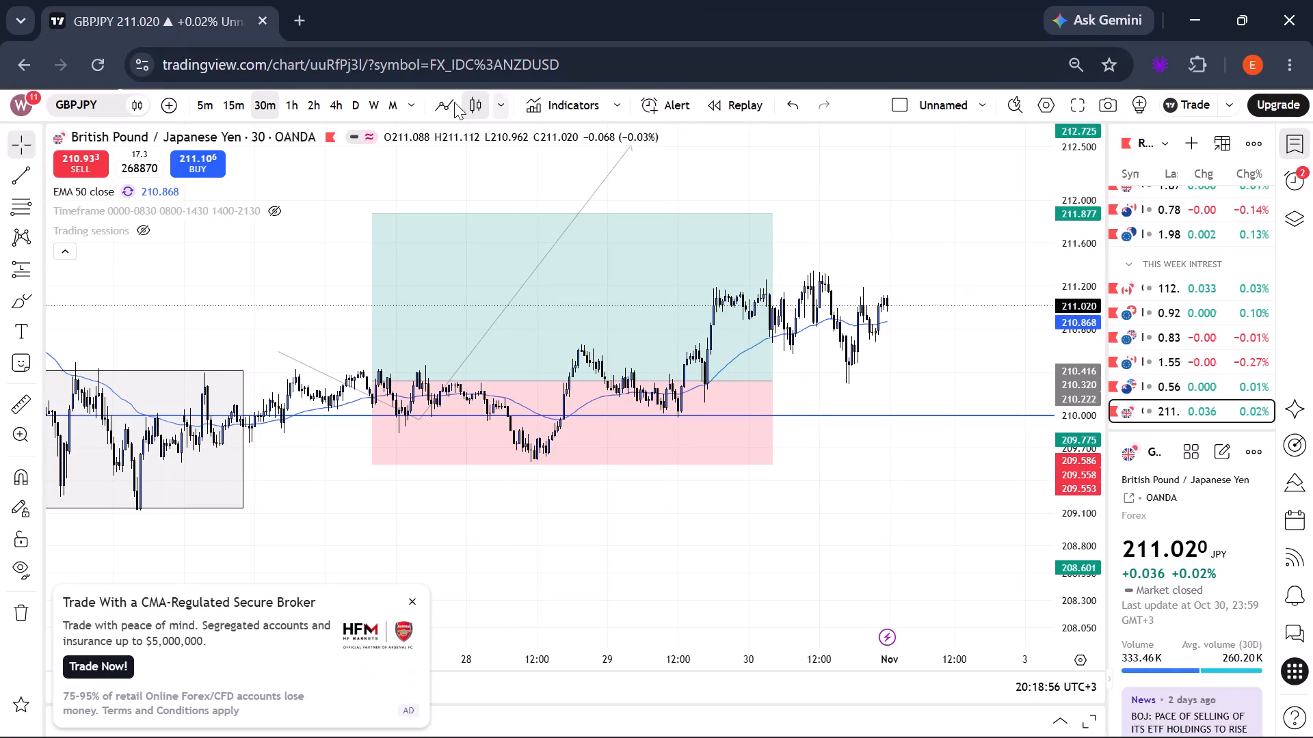
Switch the GBPJPY chart to the weekly timeframe and examine price around the w.AOI line and the grey zone below it.
click(380, 116)
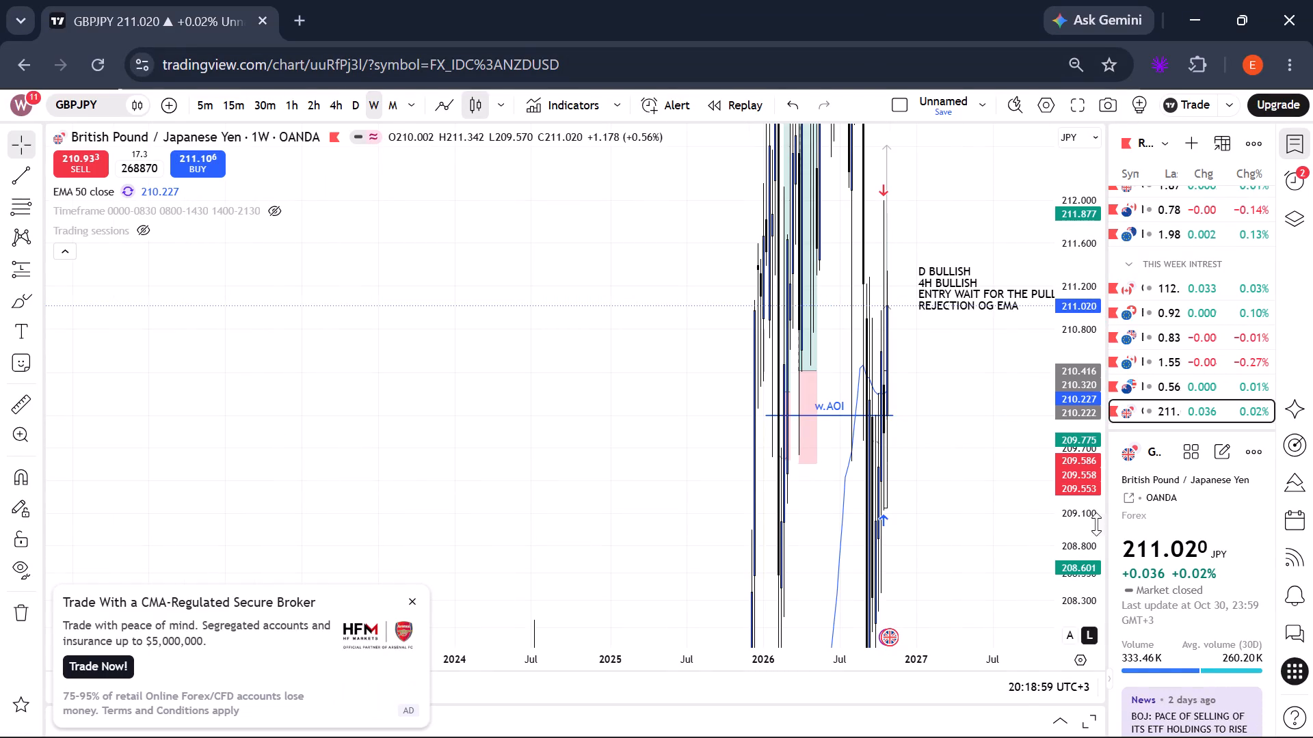
scroll(1065, 450, down, 12)
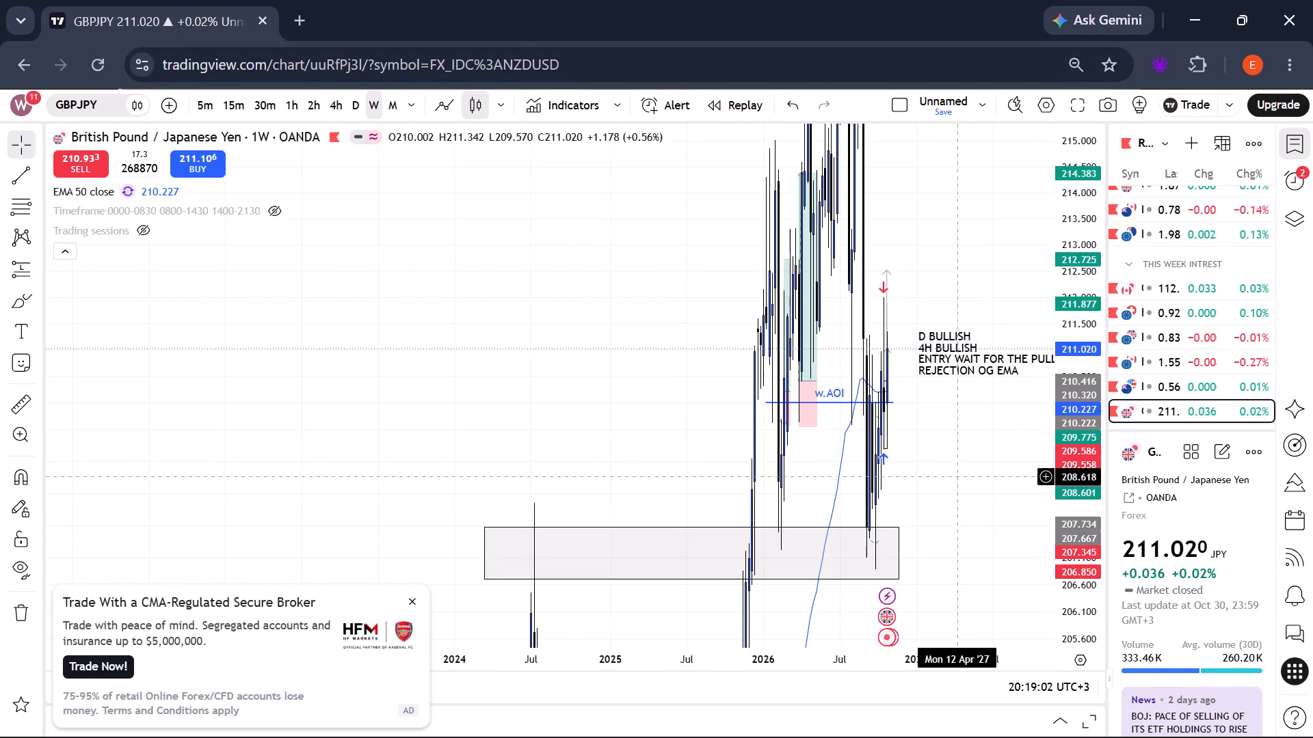
scroll(959, 477, up, 6)
scroll(959, 477, up, 16)
scroll(963, 478, up, 11)
scroll(956, 478, up, 10)
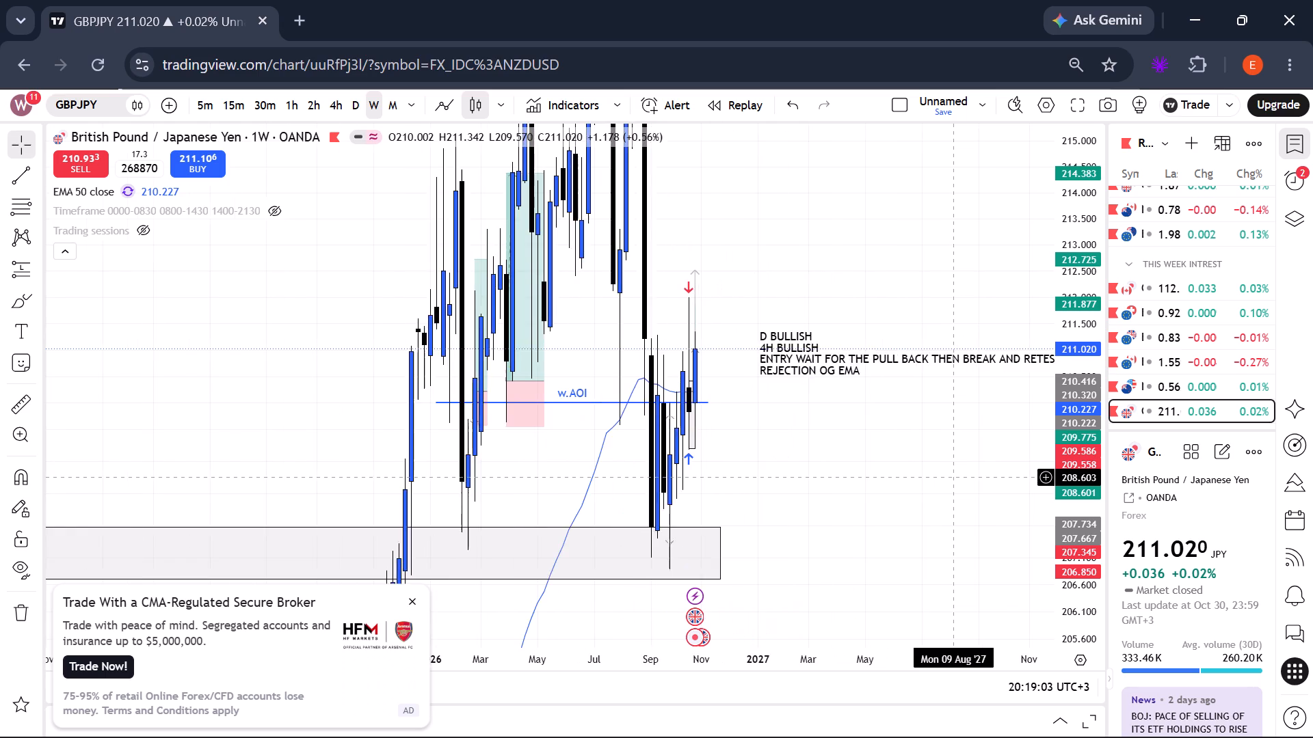
scroll(959, 478, up, 16)
scroll(959, 478, up, 12)
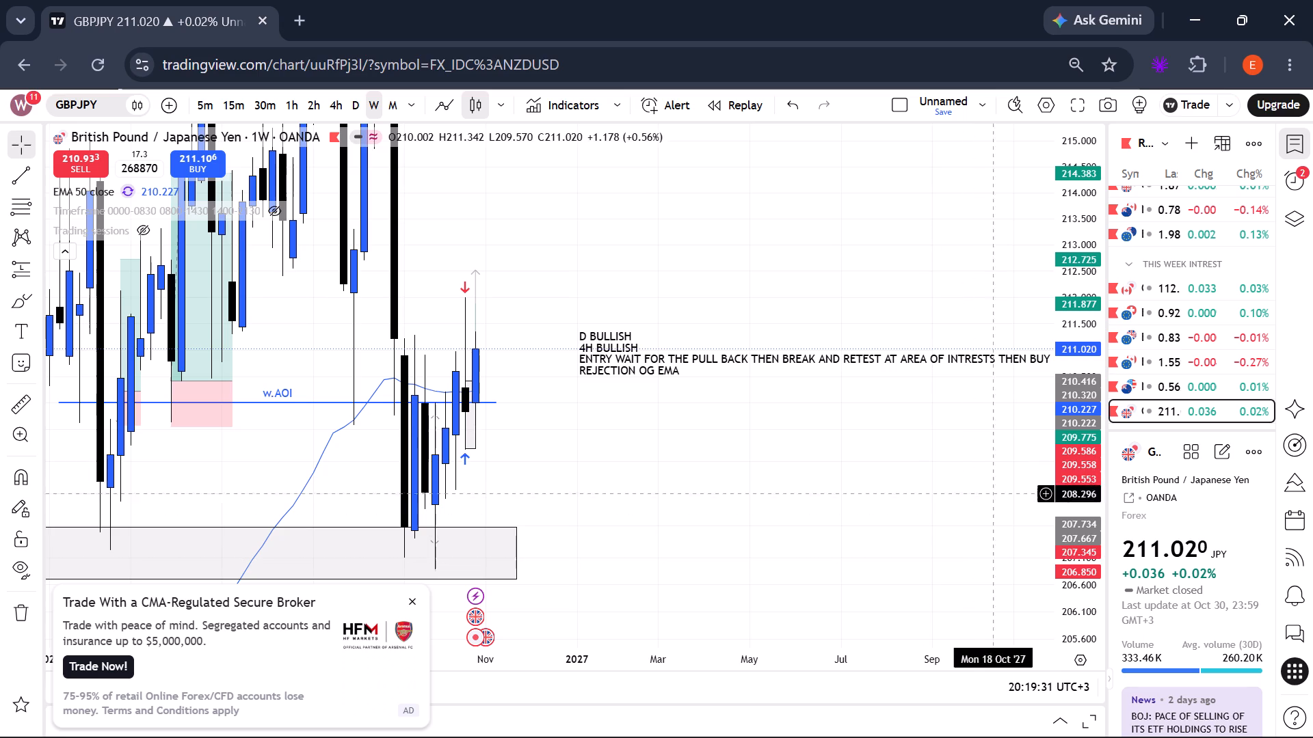
scroll(1104, 464, down, 13)
scroll(491, 471, up, 6)
scroll(492, 469, down, 4)
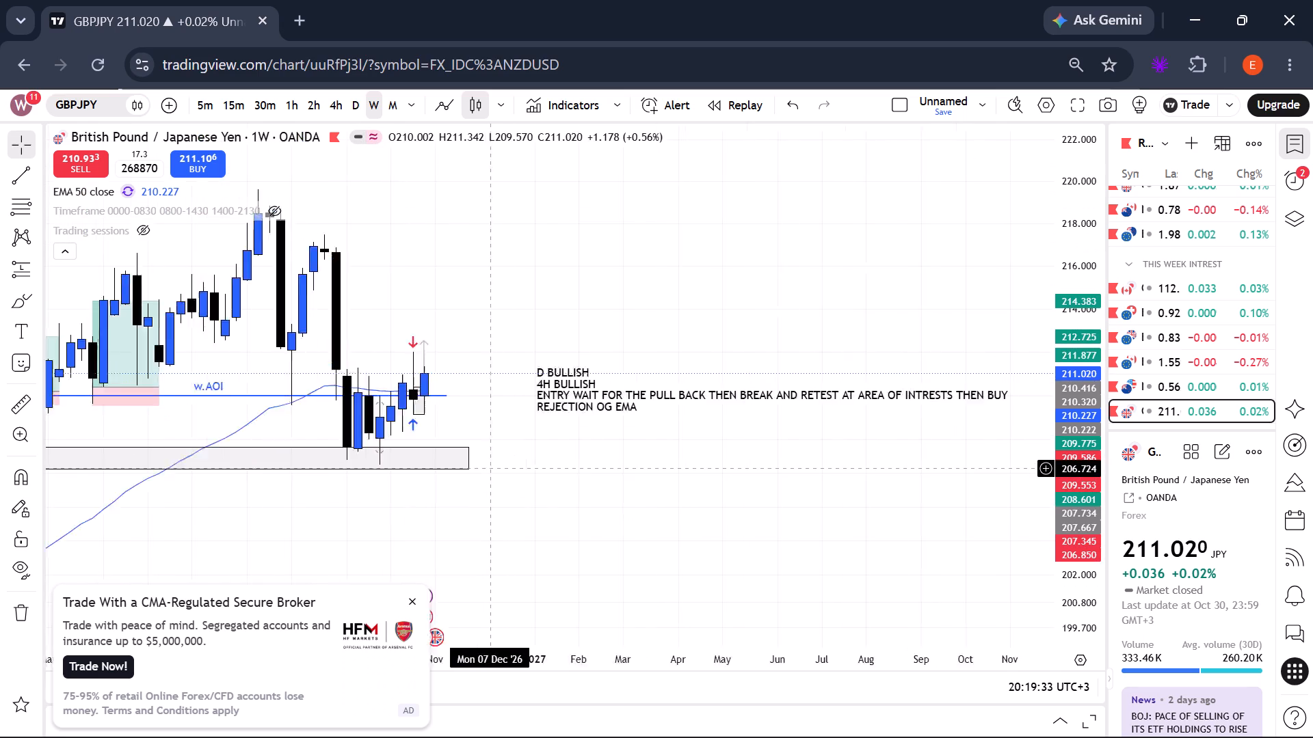
scroll(493, 469, down, 5)
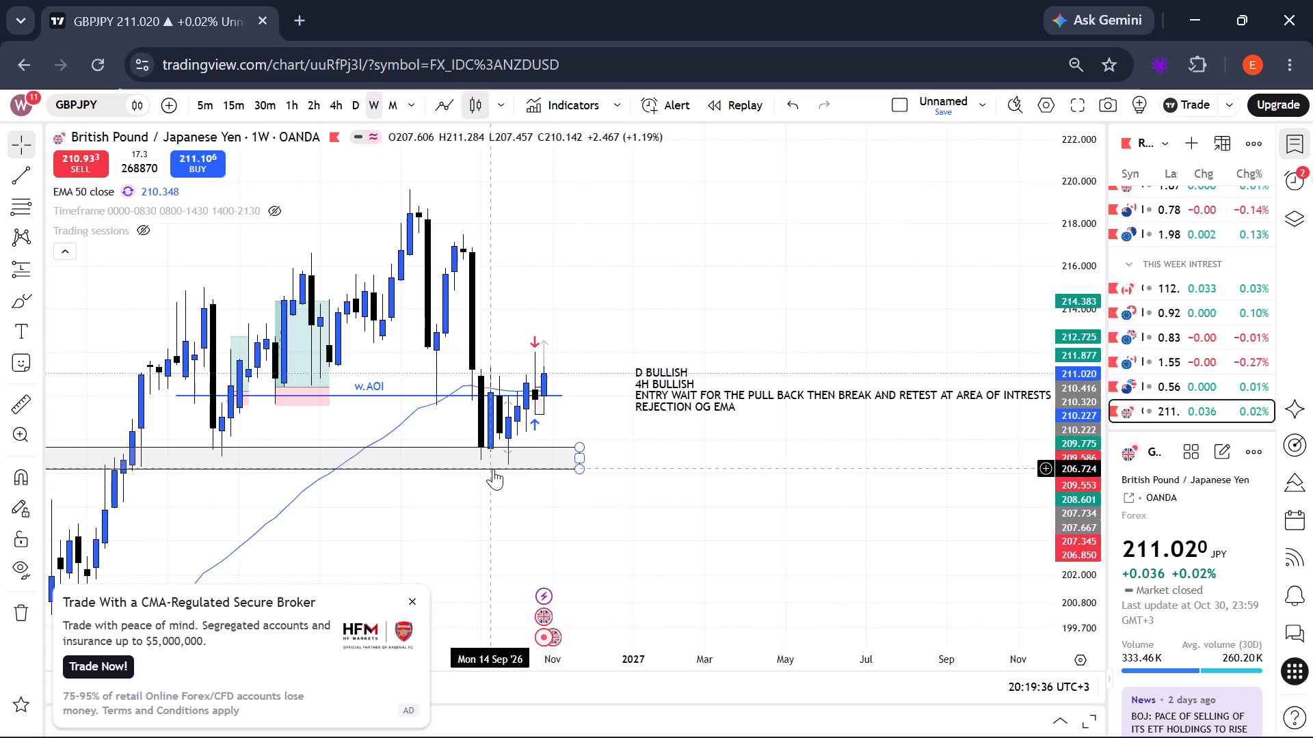
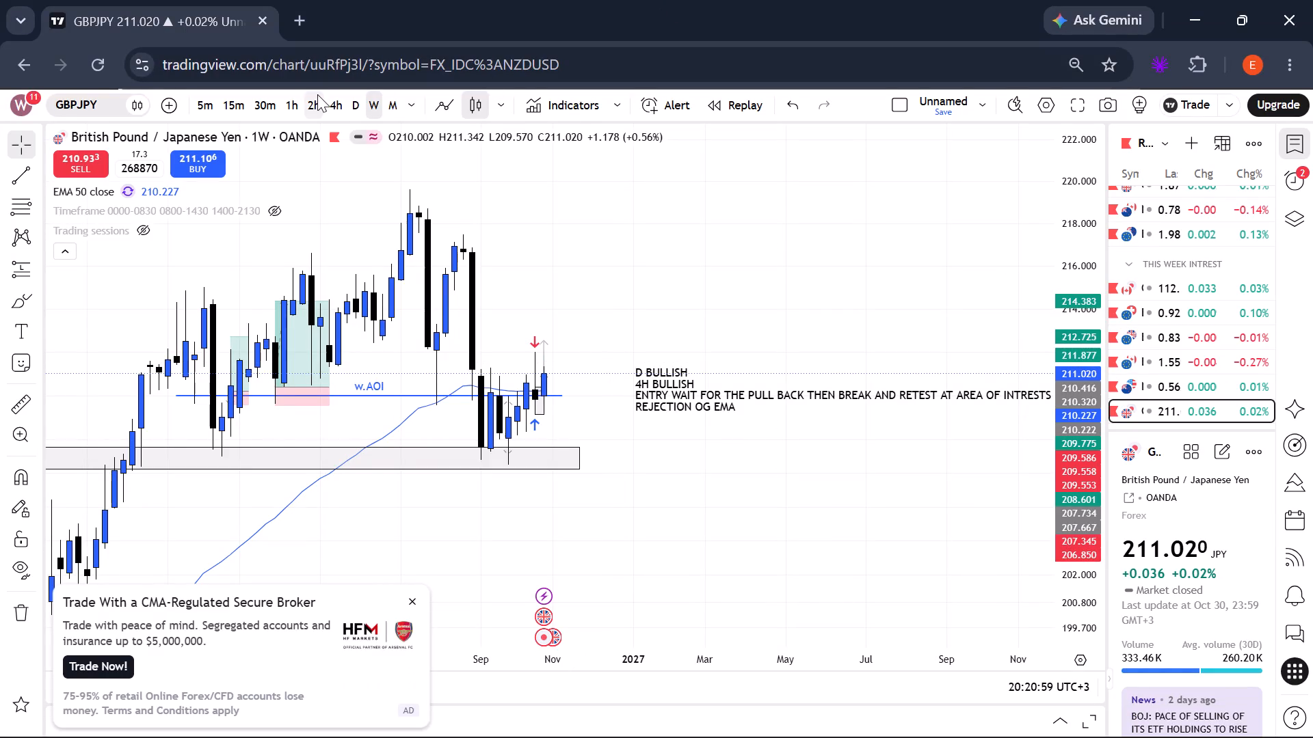
Switch the GBPJPY chart to the daily timeframe and examine recent price around the blue w.AOI line and the long position.
click(347, 102)
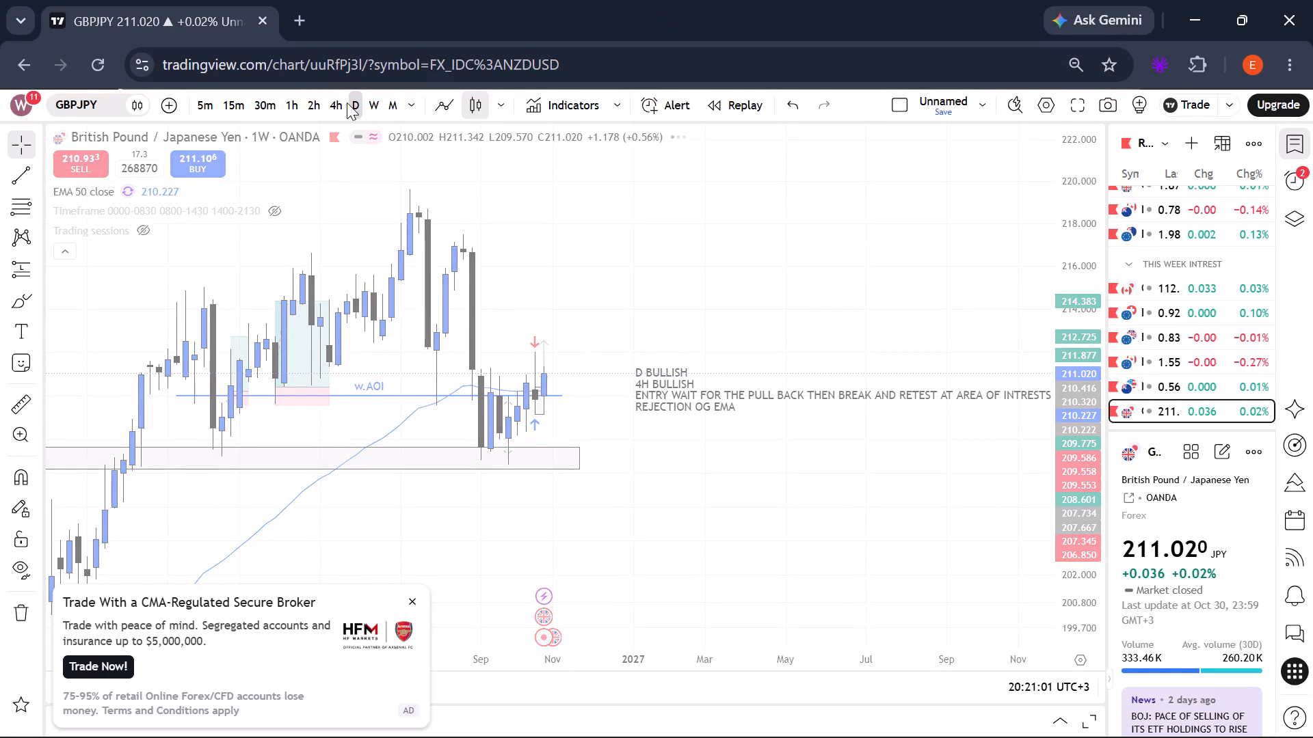
scroll(613, 318, up, 8)
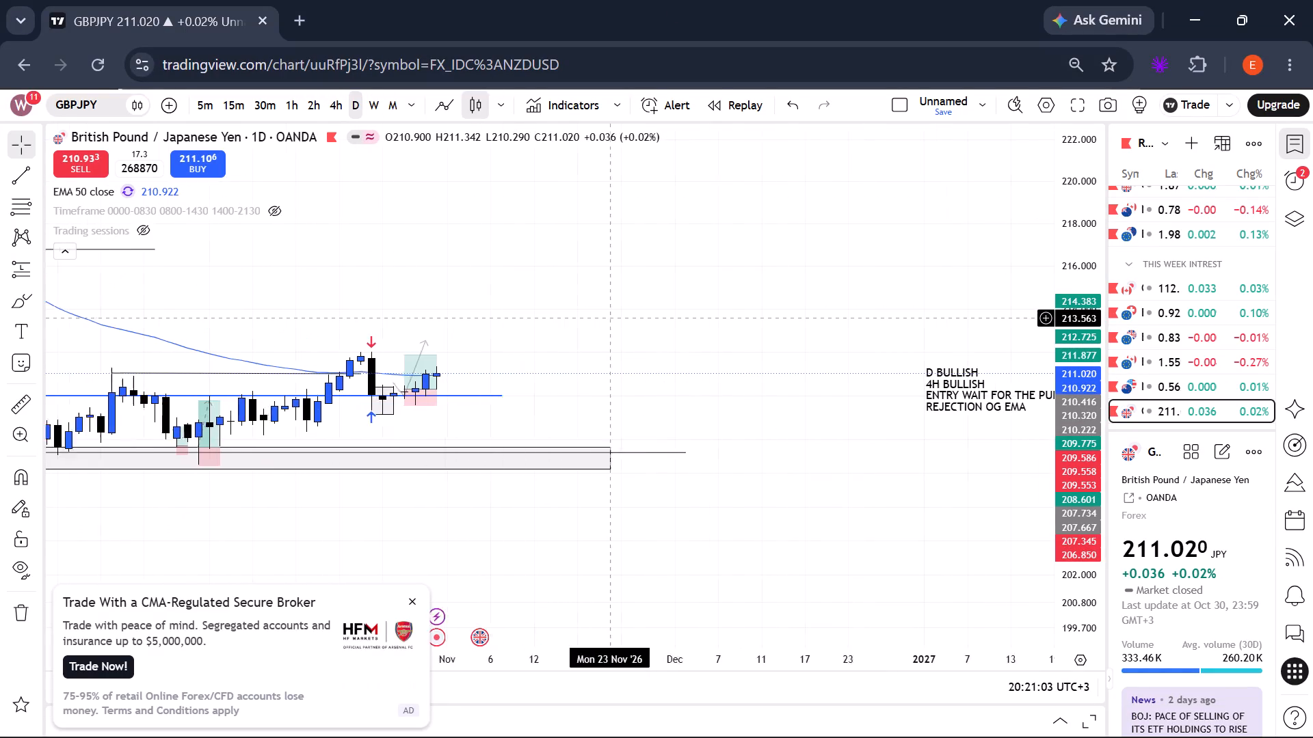
scroll(613, 318, up, 5)
scroll(613, 318, up, 20)
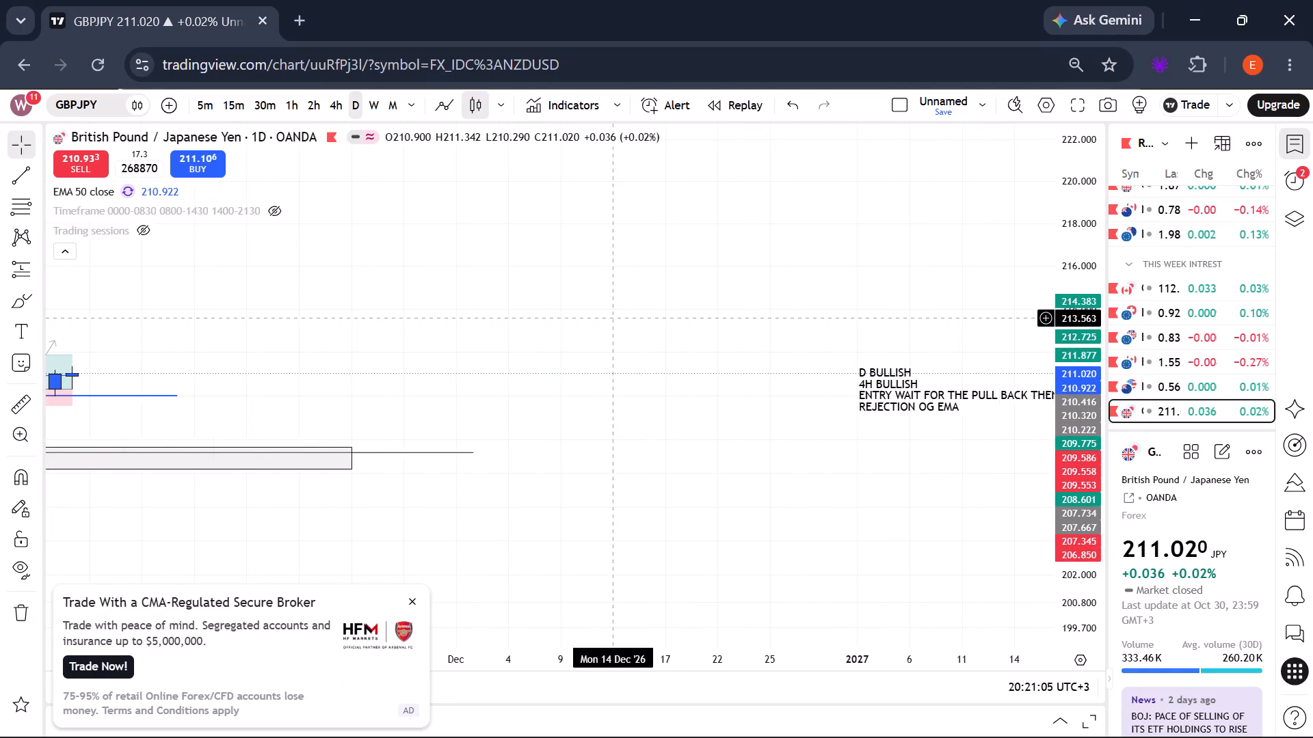
scroll(613, 318, up, 6)
scroll(613, 318, down, 3)
scroll(613, 318, up, 6)
scroll(613, 318, down, 10)
scroll(613, 318, down, 11)
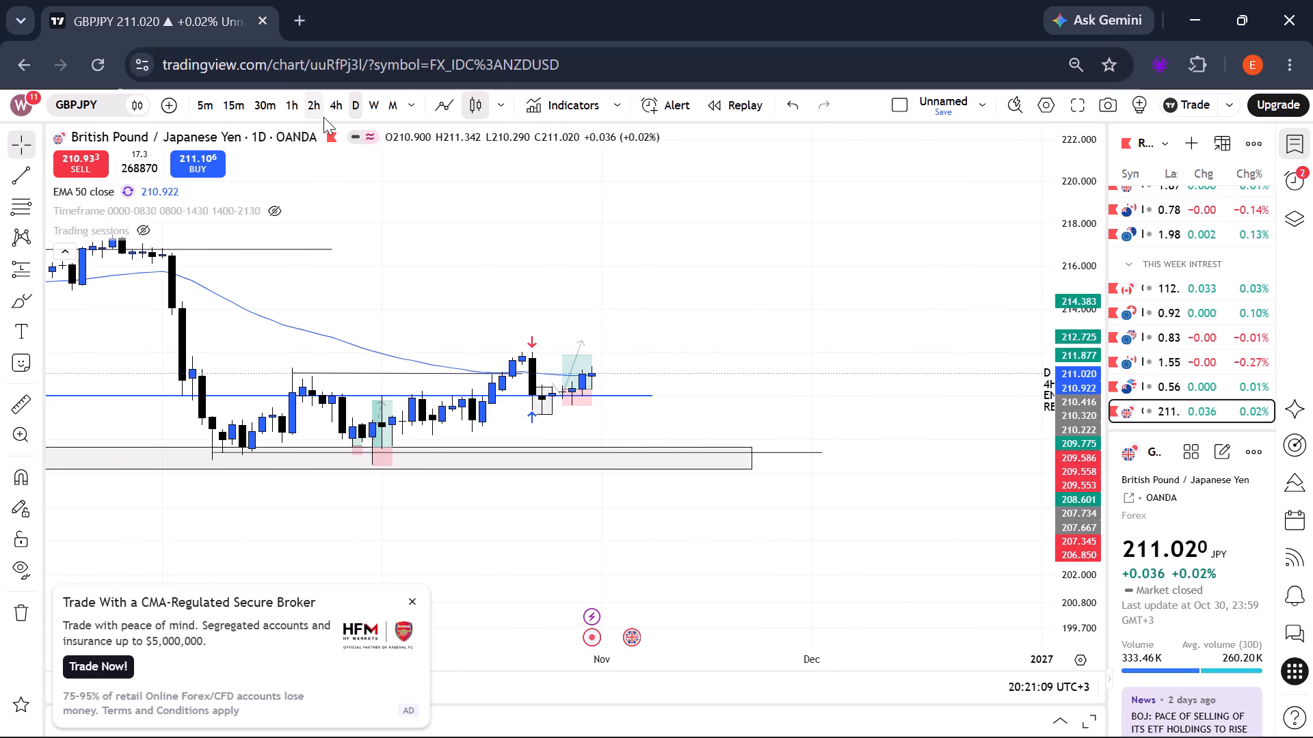
Switch the GBPJPY chart to the 4-hour timeframe and examine price closely around the long position and the EMA.
click(341, 102)
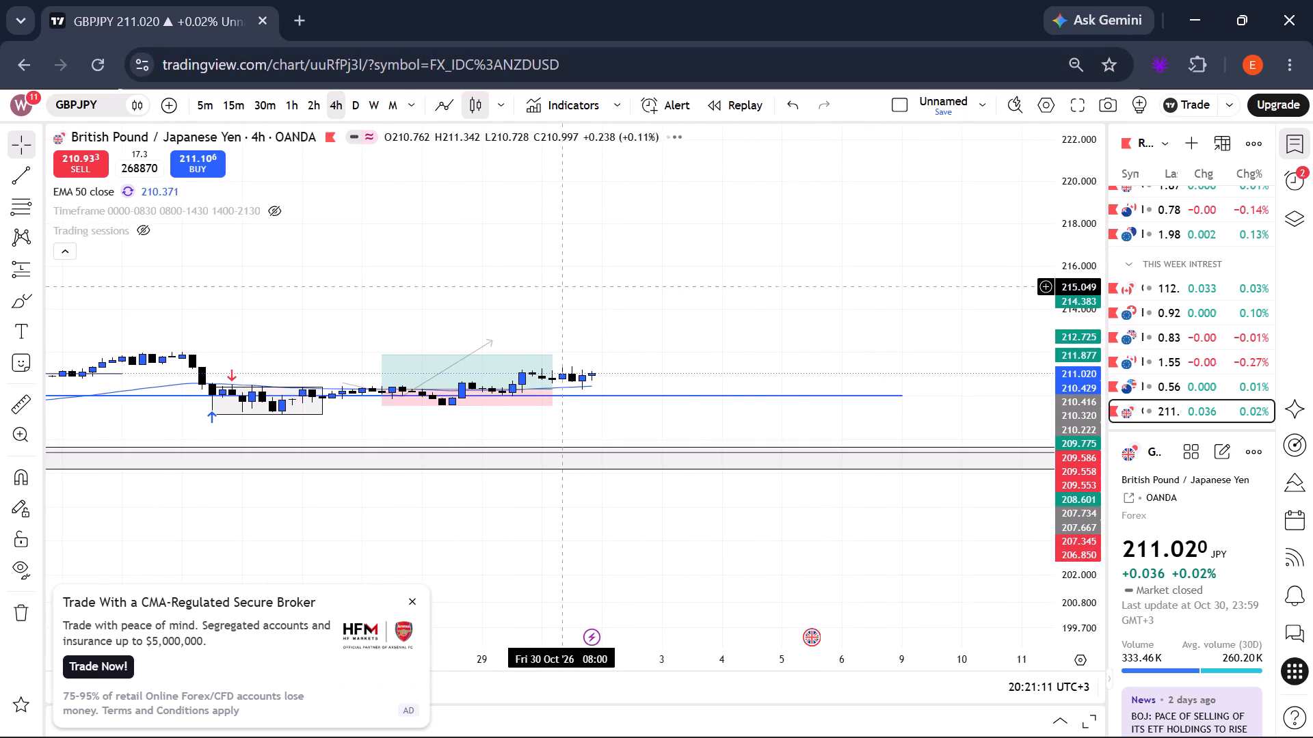
scroll(566, 286, up, 14)
scroll(566, 286, down, 13)
scroll(566, 286, up, 5)
scroll(566, 286, down, 6)
scroll(566, 286, up, 6)
scroll(566, 286, down, 12)
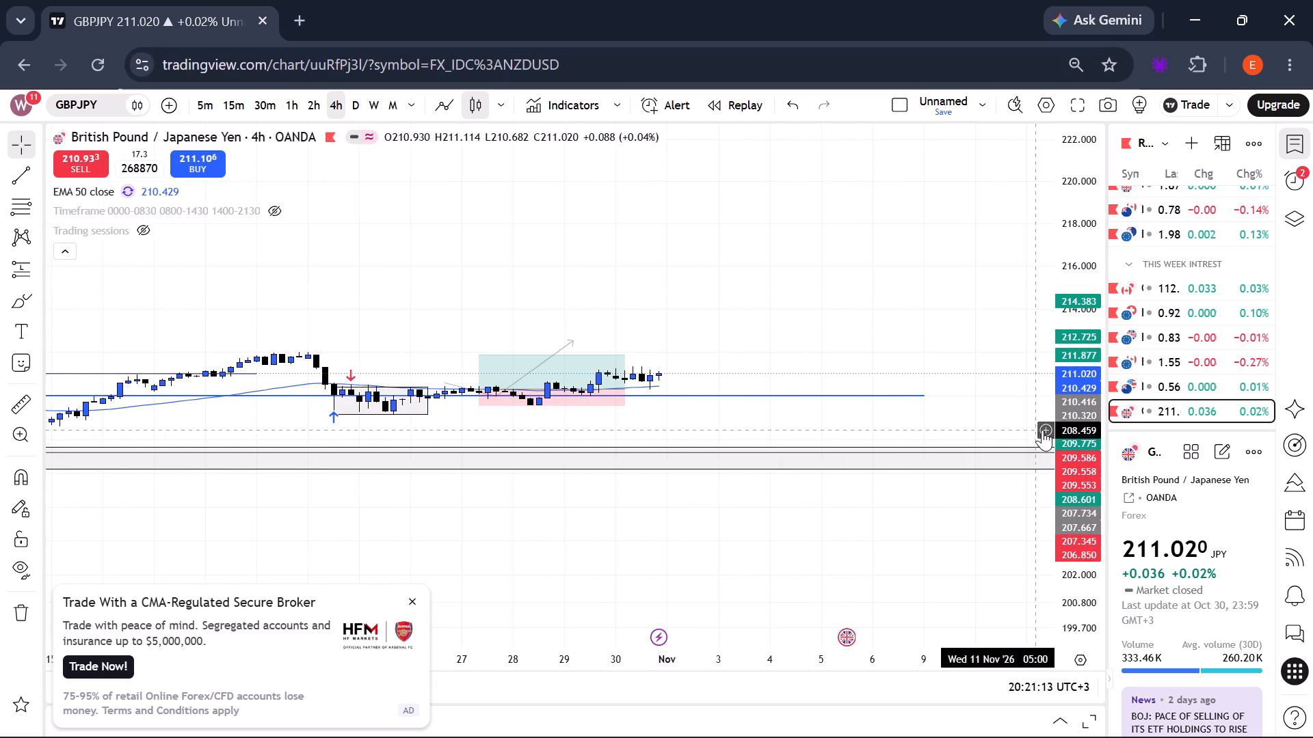
scroll(1109, 445, up, 20)
scroll(1062, 449, up, 14)
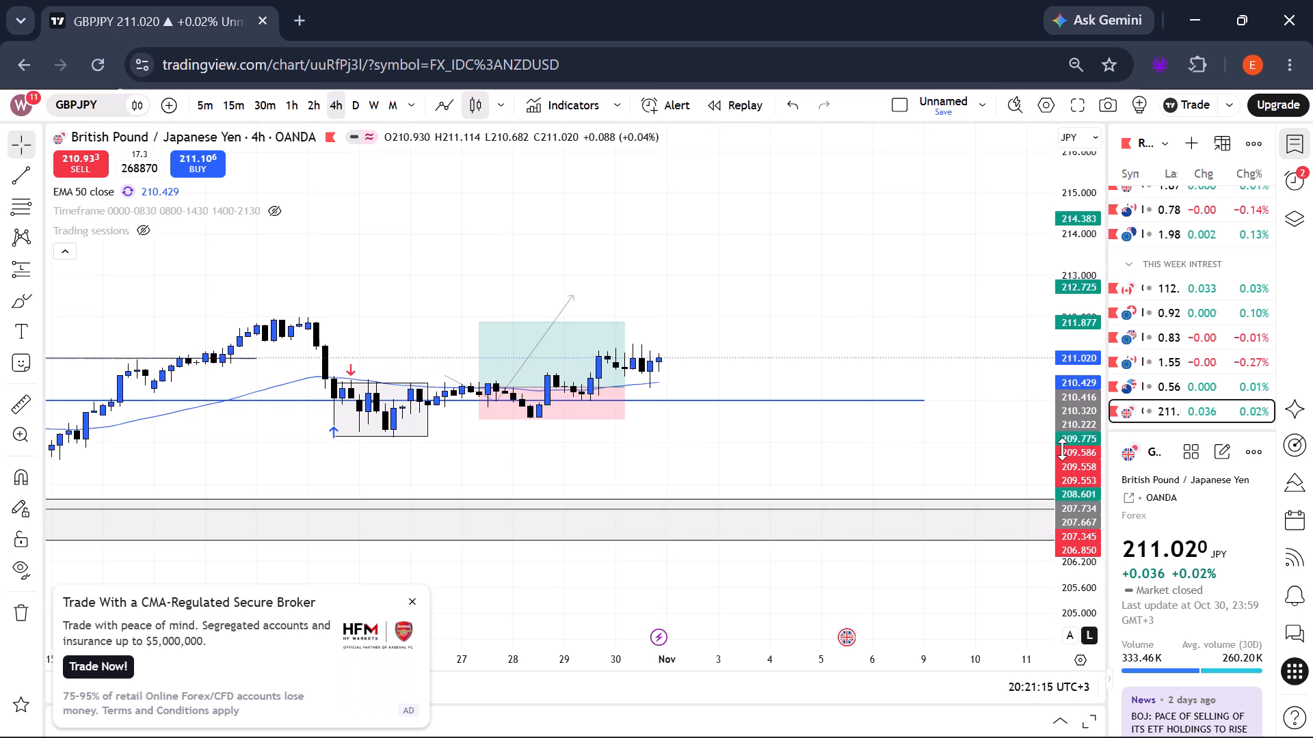
scroll(1062, 449, up, 3)
scroll(1062, 449, down, 6)
scroll(1062, 449, up, 18)
scroll(1062, 449, up, 15)
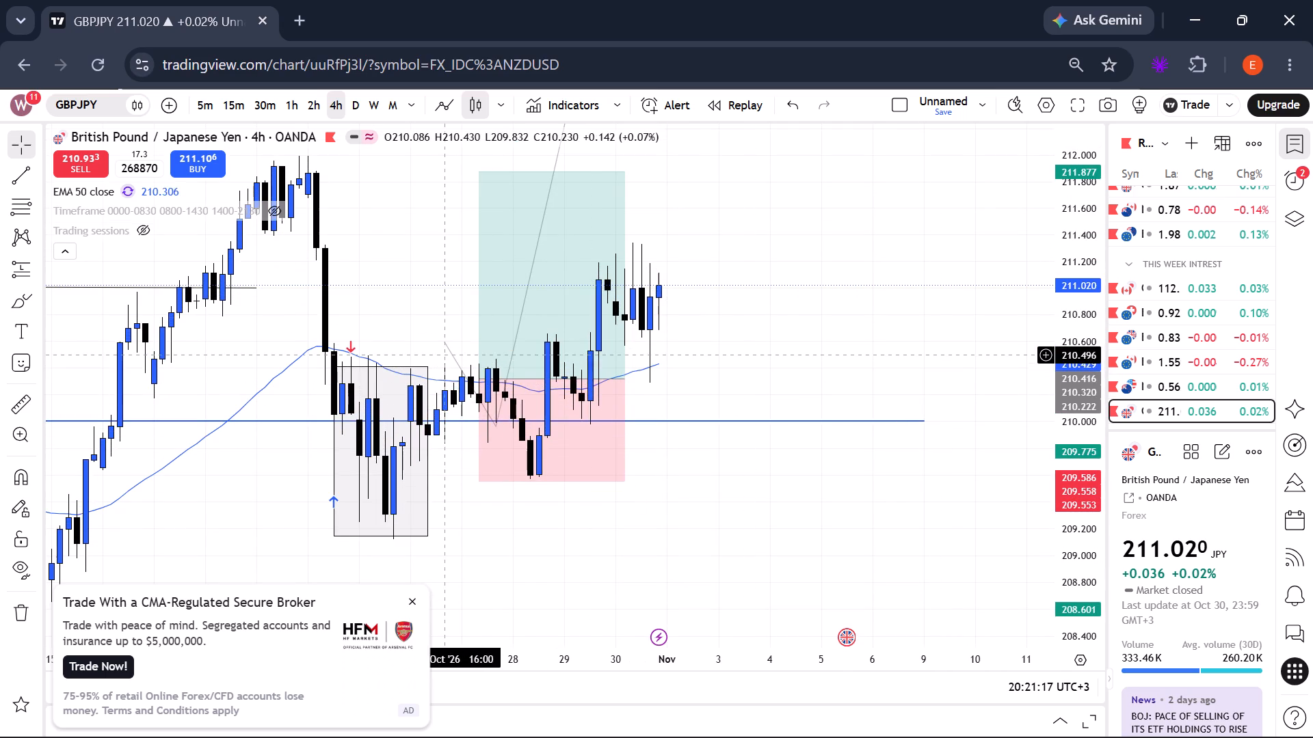